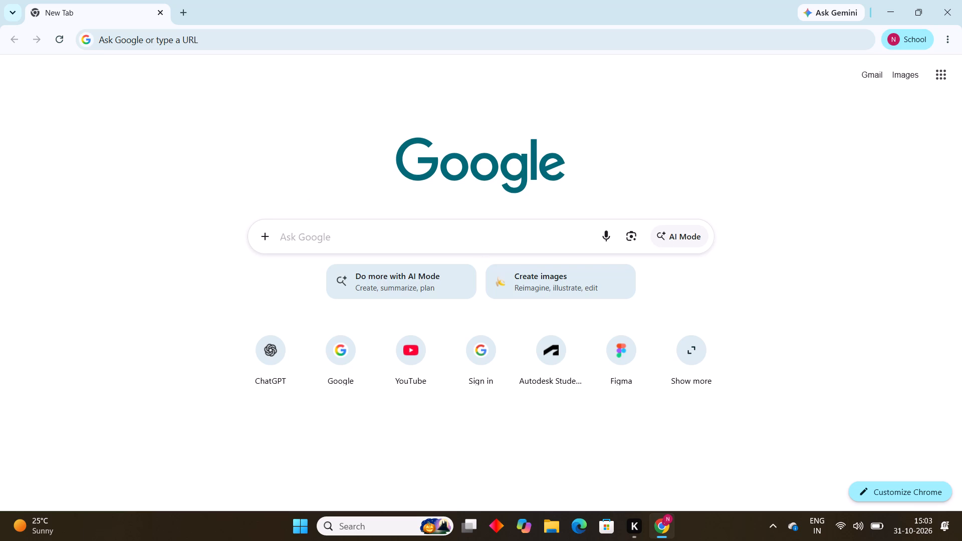
Search Google for figma and open the sponsored Figma Design result.
click(346, 231)
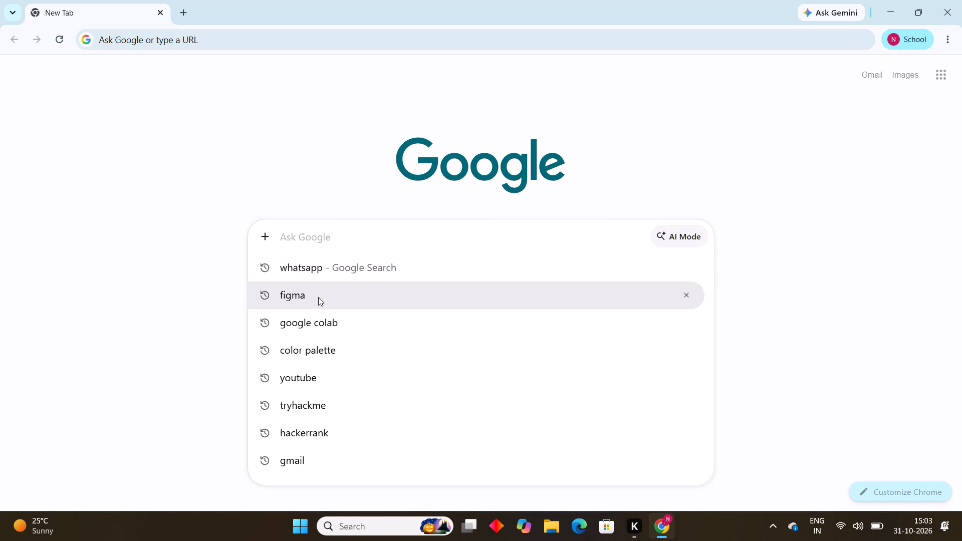
click(317, 292)
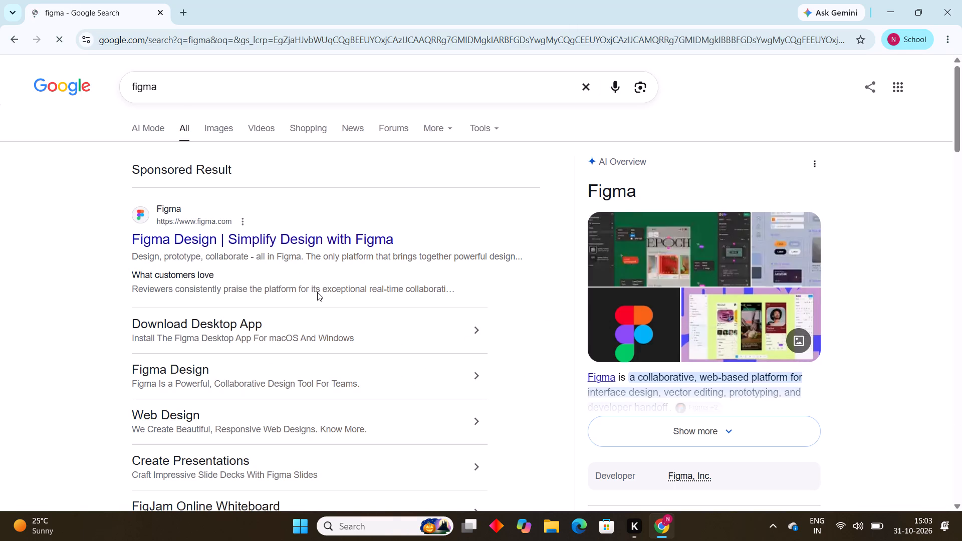
click(177, 231)
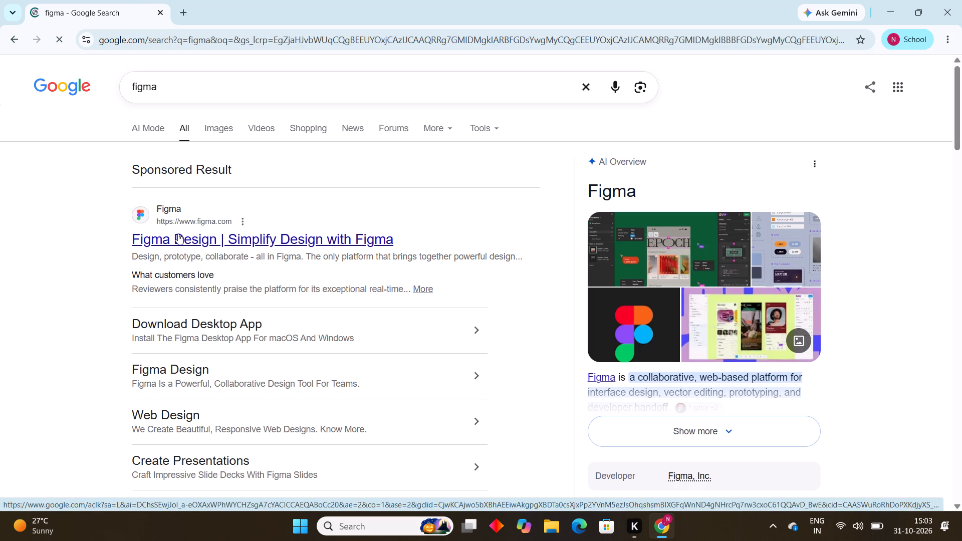
click(179, 239)
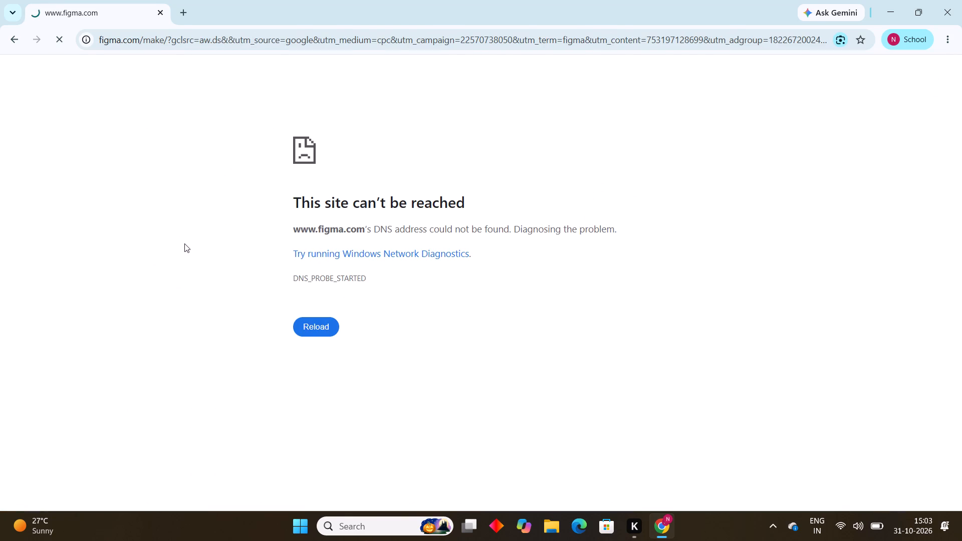
Reload the Figma page that could not be reached and go to the account's recent files.
click(325, 320)
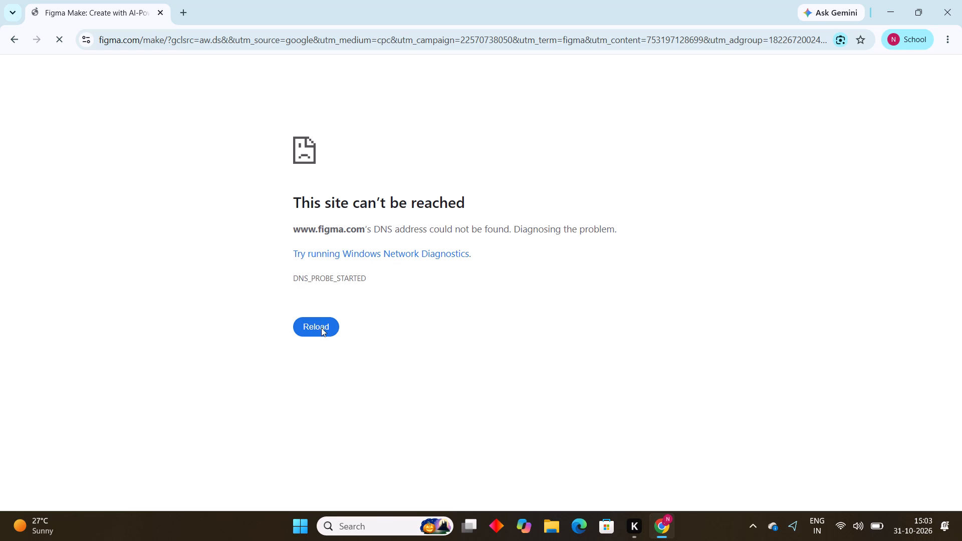
click(321, 328)
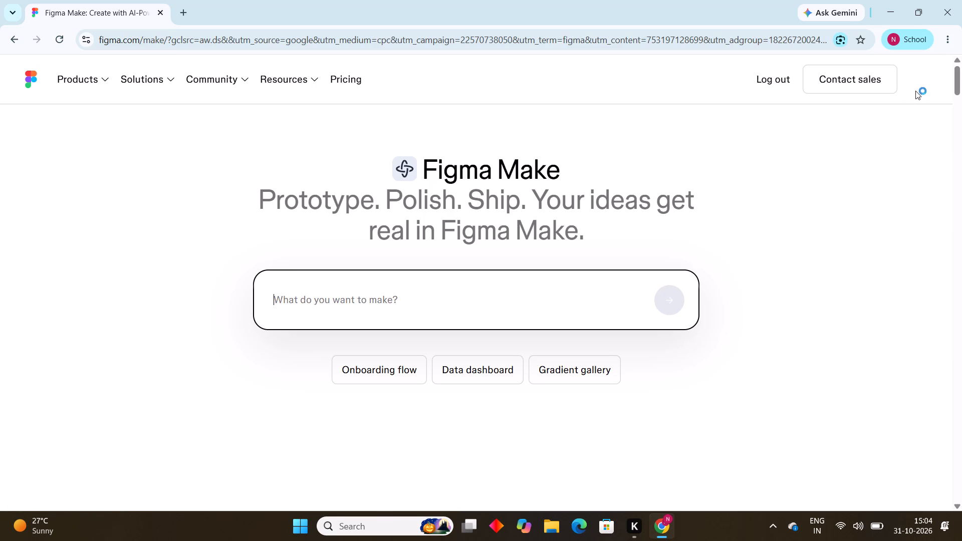
click(916, 87)
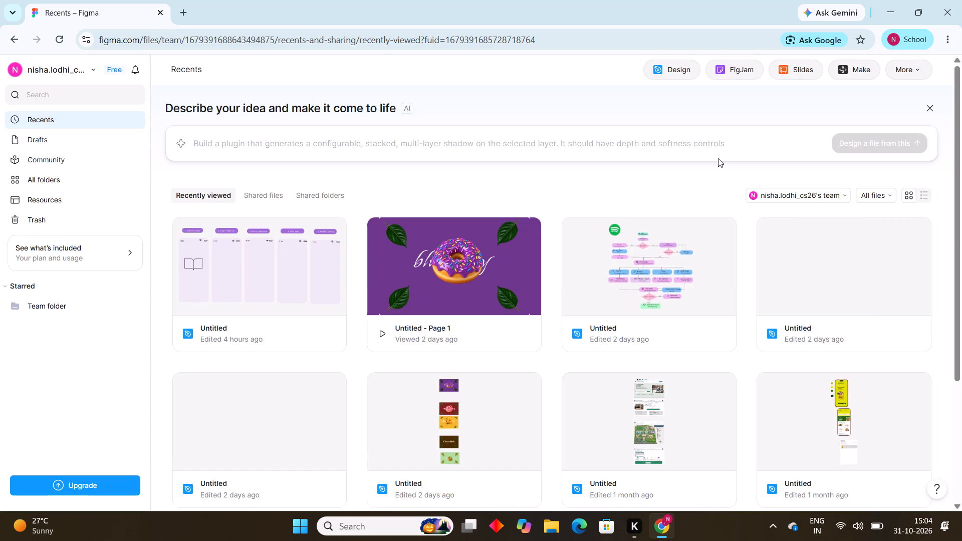
Open the recent Untitled design file whose thumbnail shows five lavender phone screens and a book icon.
click(718, 158)
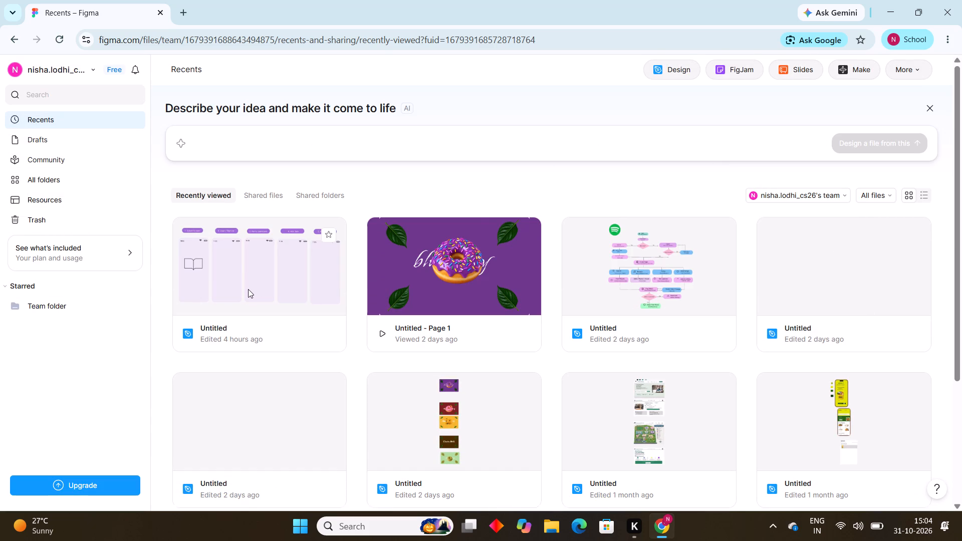
click(263, 310)
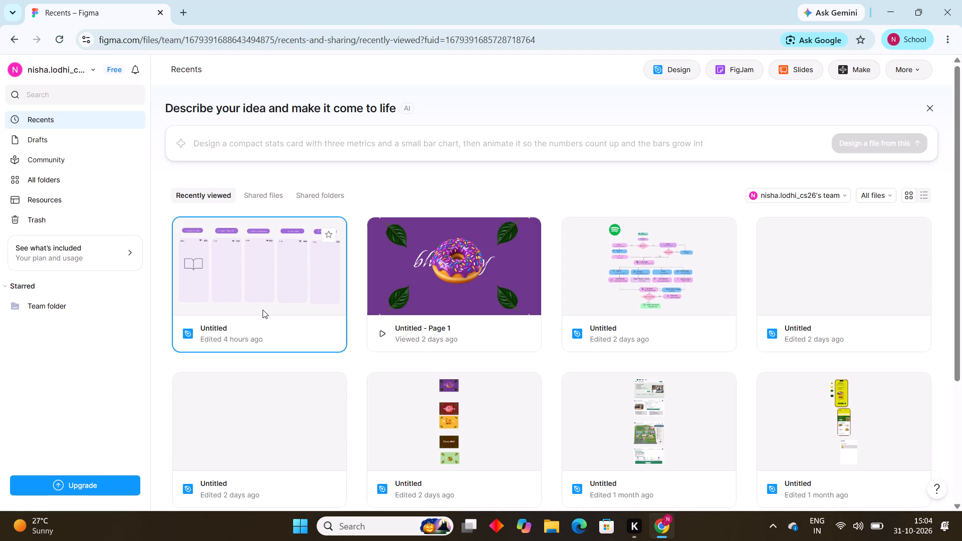
click(287, 294)
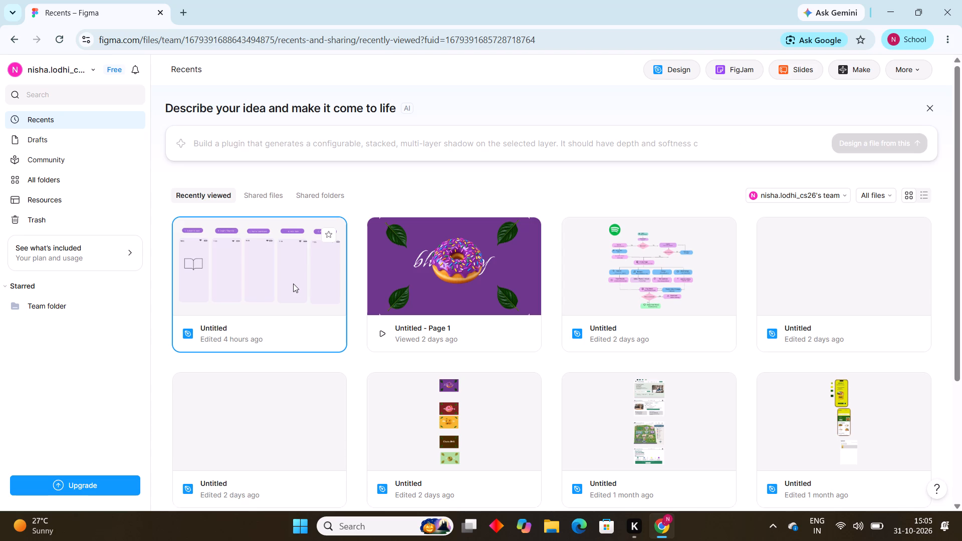
triple_click(293, 284)
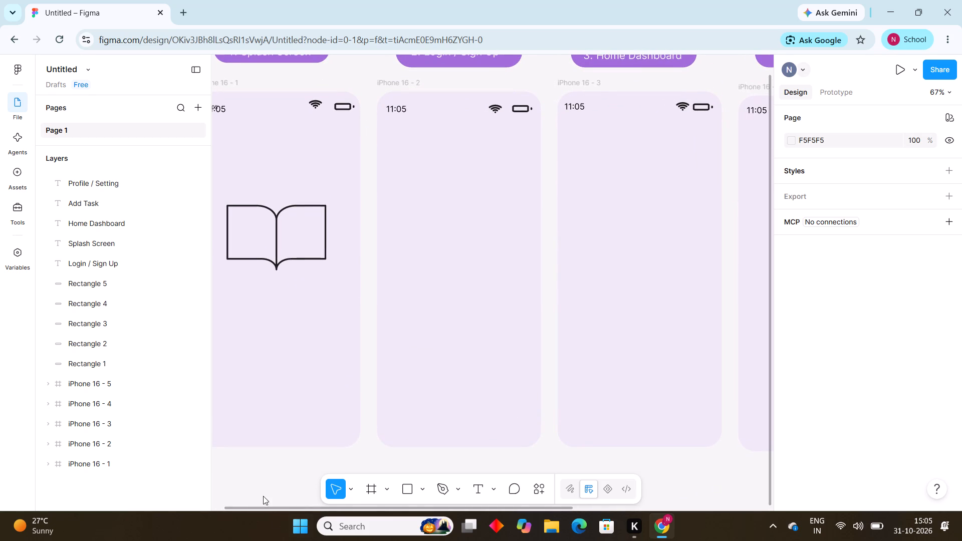
Nudge the open-book icon in the iPhone 16 - 1 frame to about X 56, Y 250.
drag(250, 467, 207, 461)
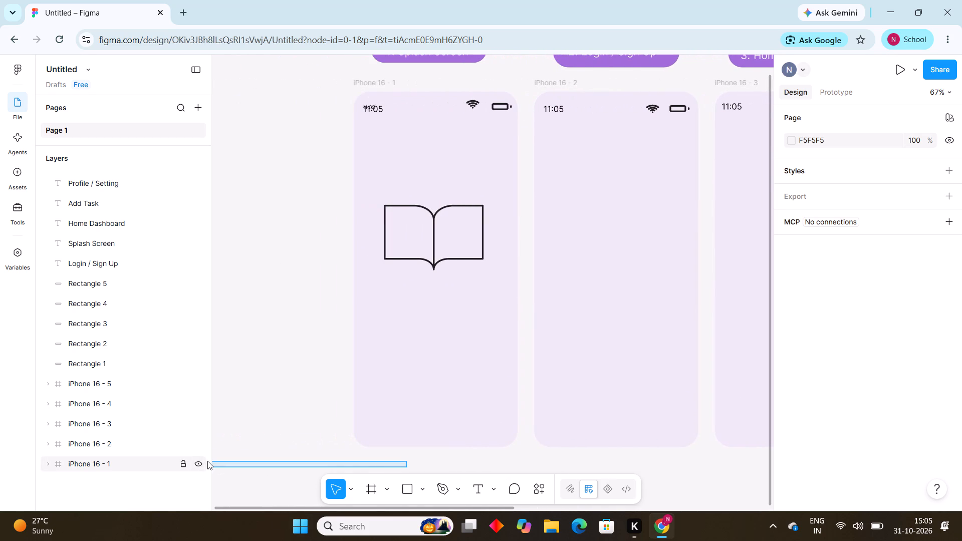
click(434, 227)
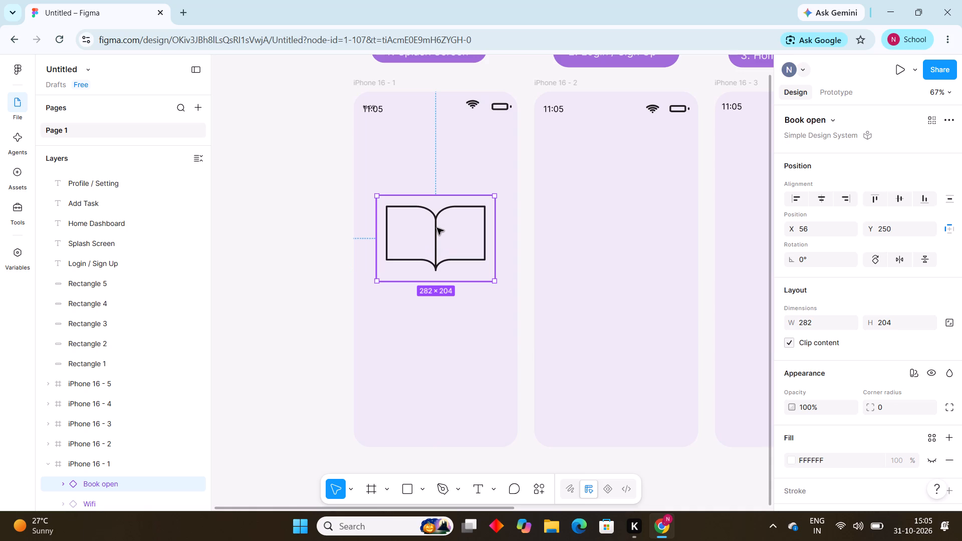
click(437, 228)
click(227, 188)
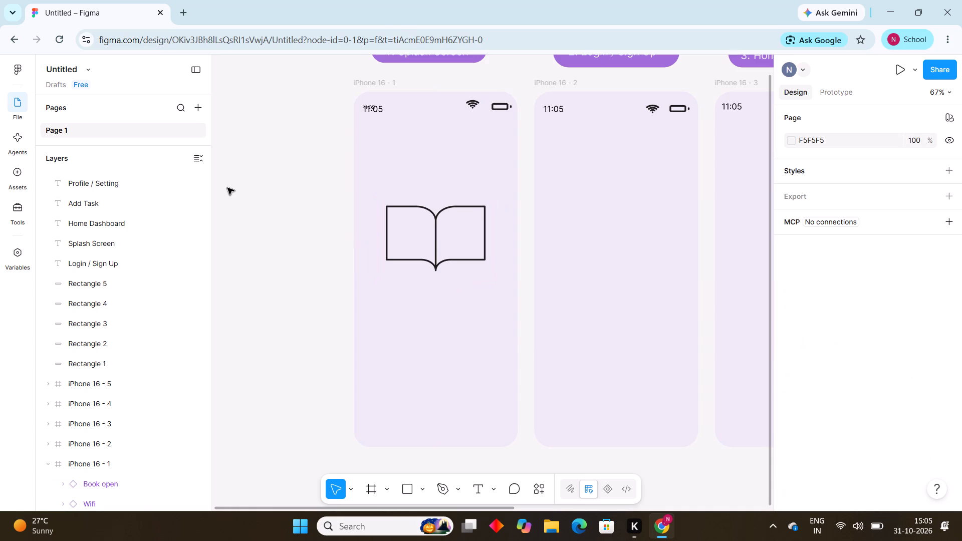
Place a default-size ellipse in the lower part of the iPhone 16 - 1 frame and leave vector editing.
click(421, 490)
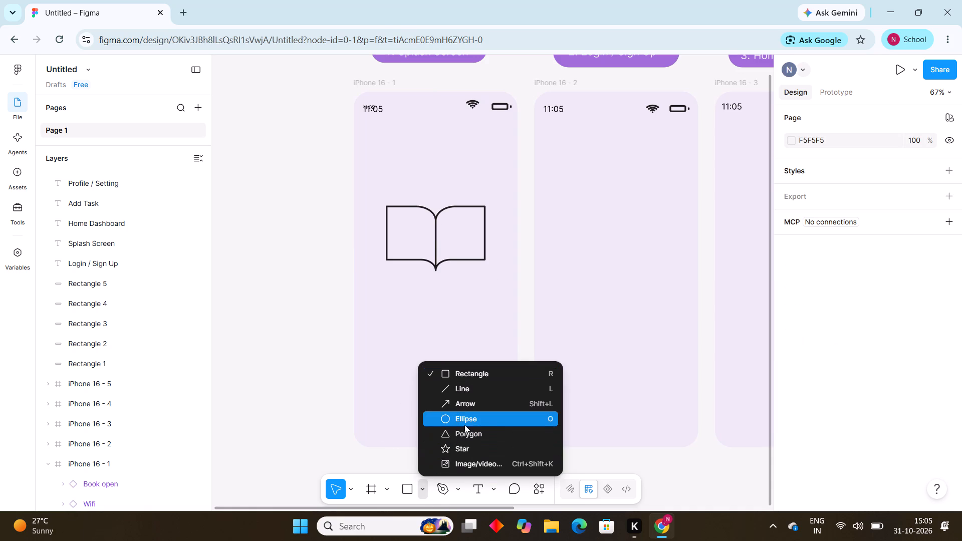
click(460, 420)
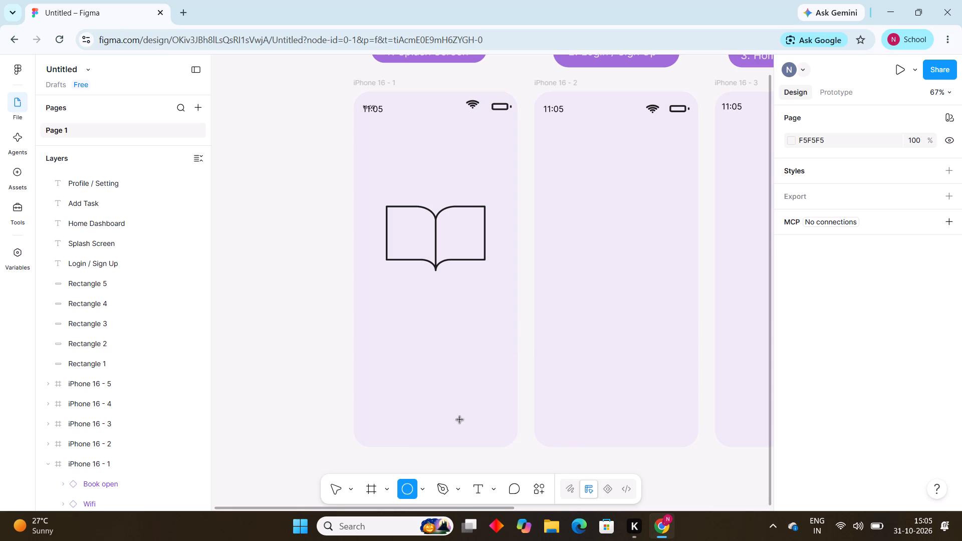
triple_click(405, 404)
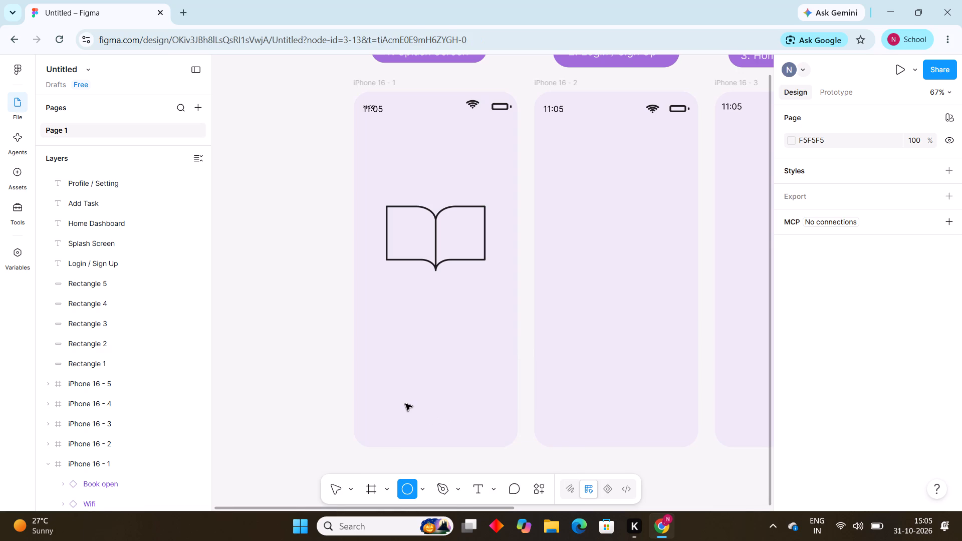
triple_click(407, 407)
drag(407, 407, 409, 407)
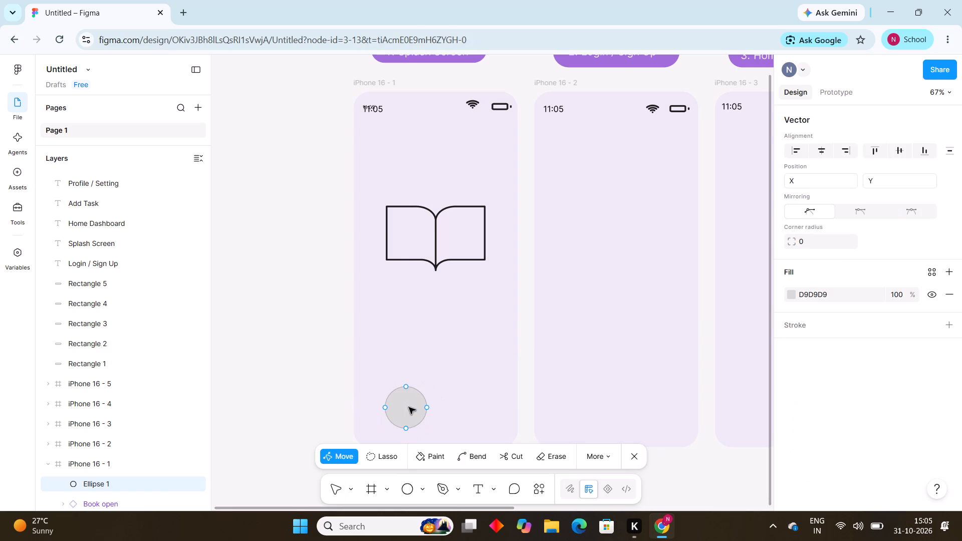
drag(409, 407, 416, 411)
click(416, 411)
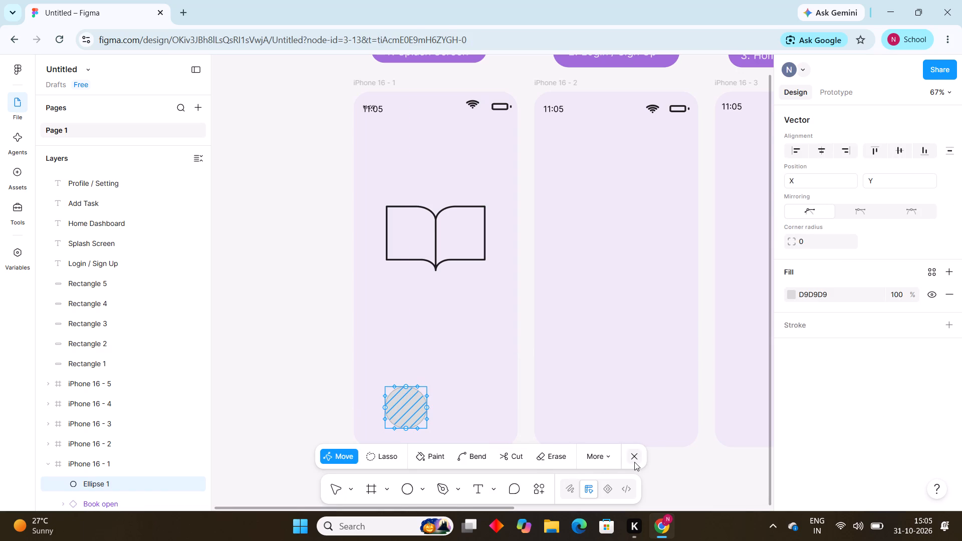
click(634, 460)
Enlarge the ellipse to about 287 × 257 and move it over the frame's bottom-left corner, at about X -43, Y 723.
drag(424, 425, 482, 487)
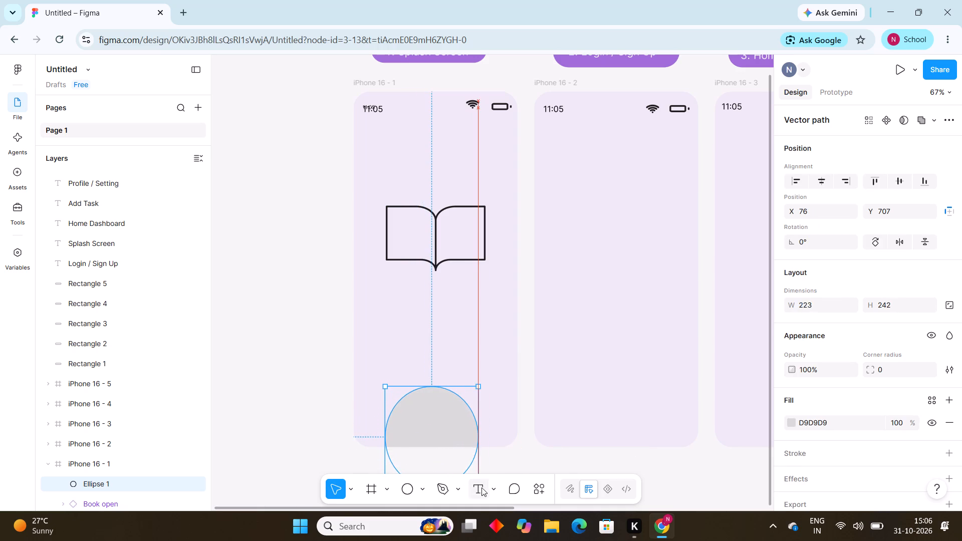
drag(482, 487, 505, 493)
drag(417, 449, 391, 452)
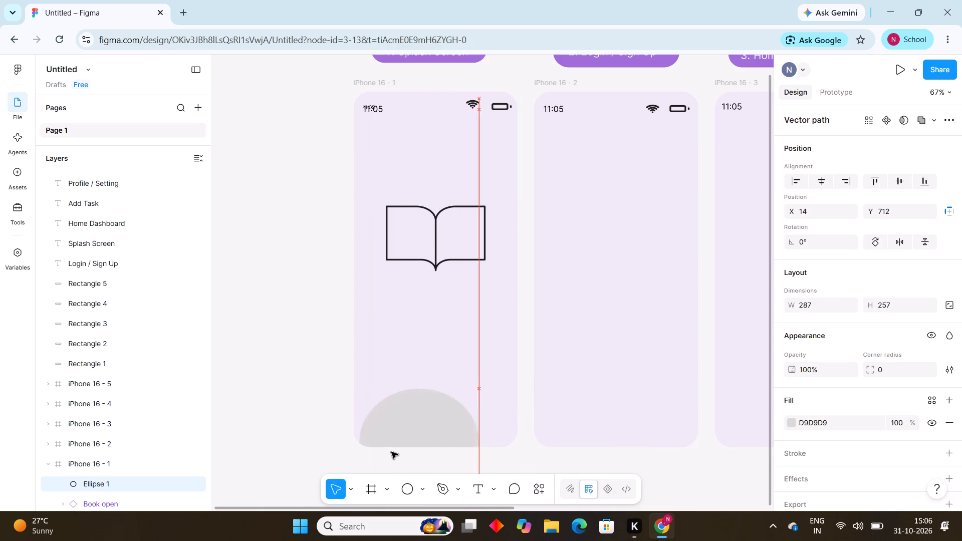
drag(391, 452, 368, 457)
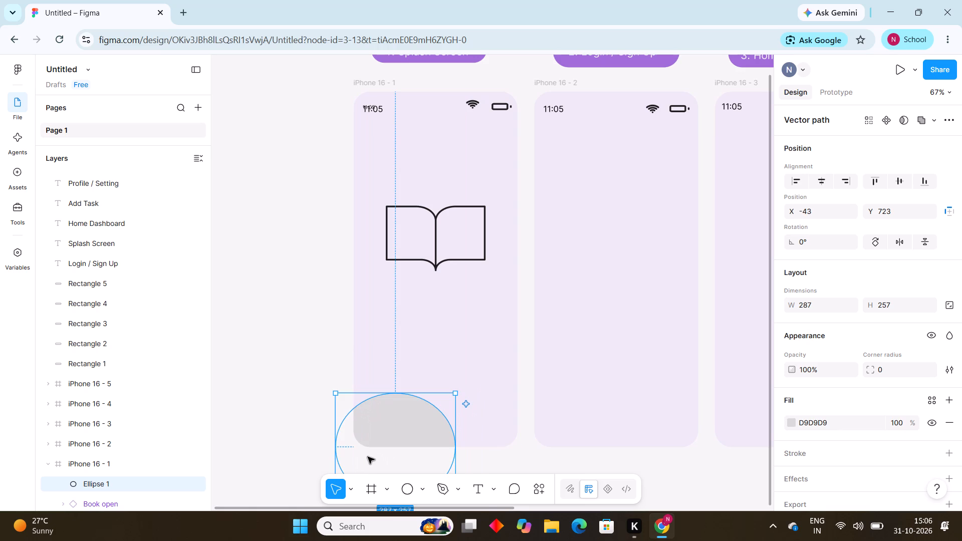
click(548, 463)
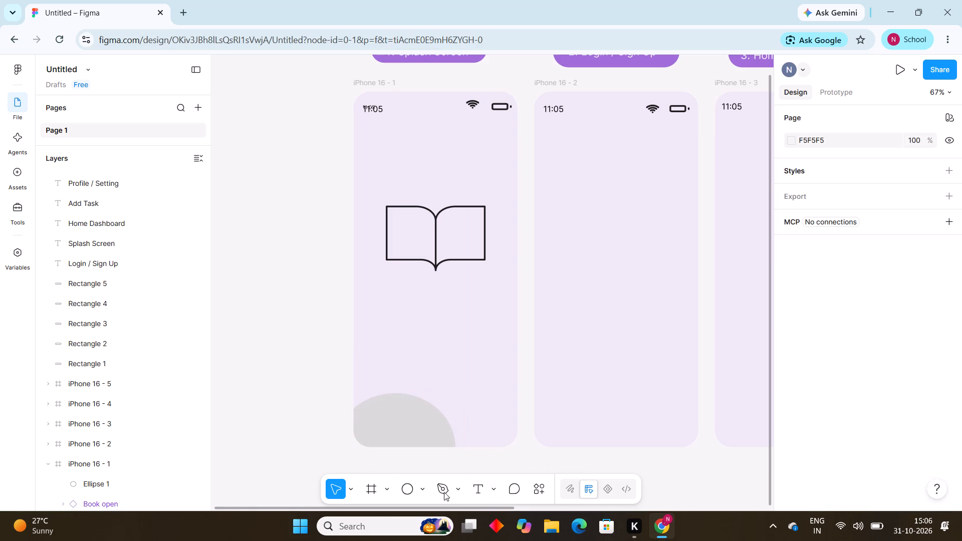
Add a second ellipse, 100 × 100, beside the first one in iPhone 16 - 1, at about X 215, Y 711.
click(409, 494)
click(455, 406)
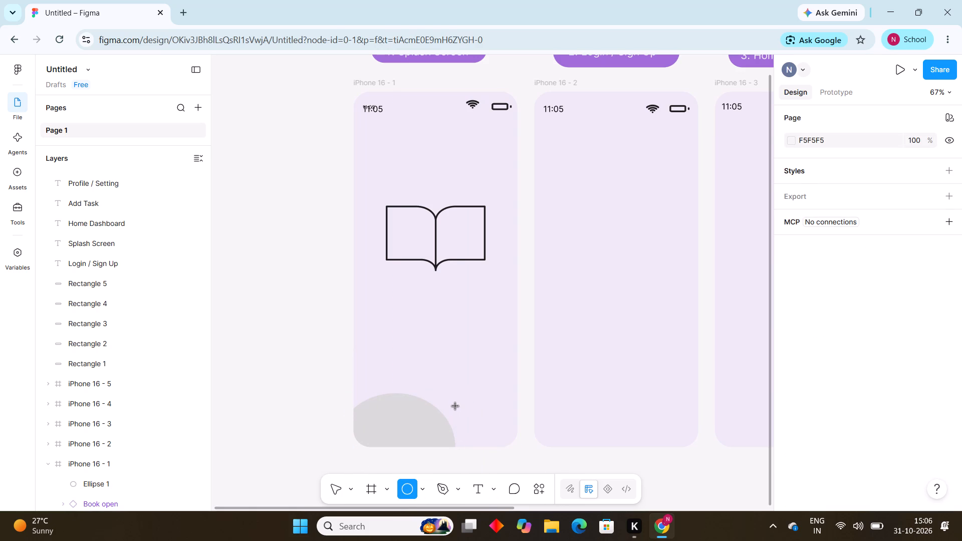
drag(466, 413, 472, 413)
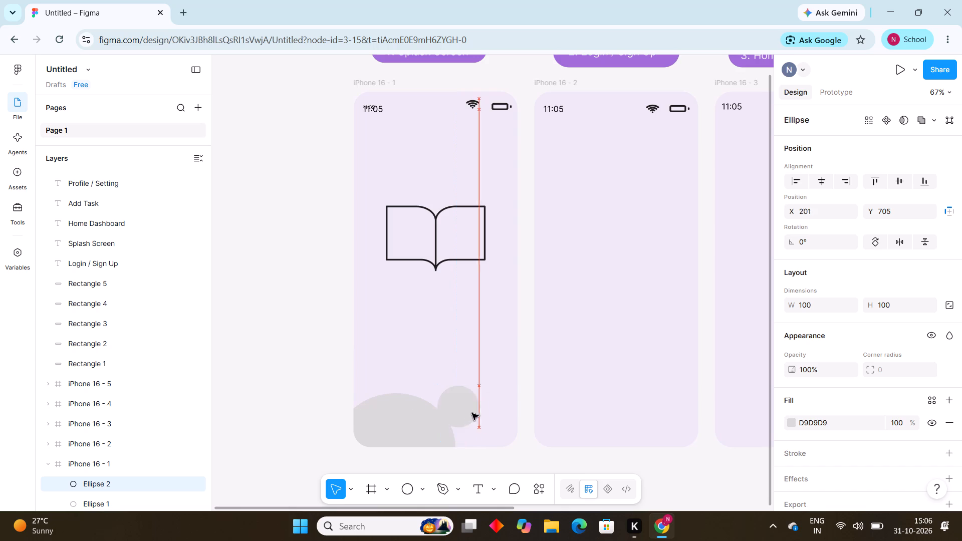
drag(472, 413, 471, 416)
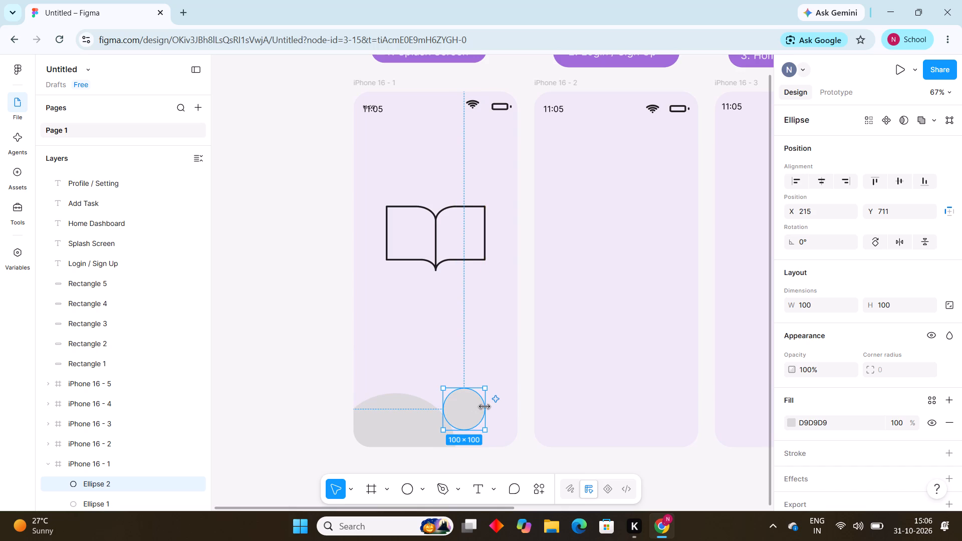
Enlarge the second ellipse to about 289 × 209 and move it over the frame's bottom-right corner, at about X 197, Y 670.
drag(485, 407, 522, 414)
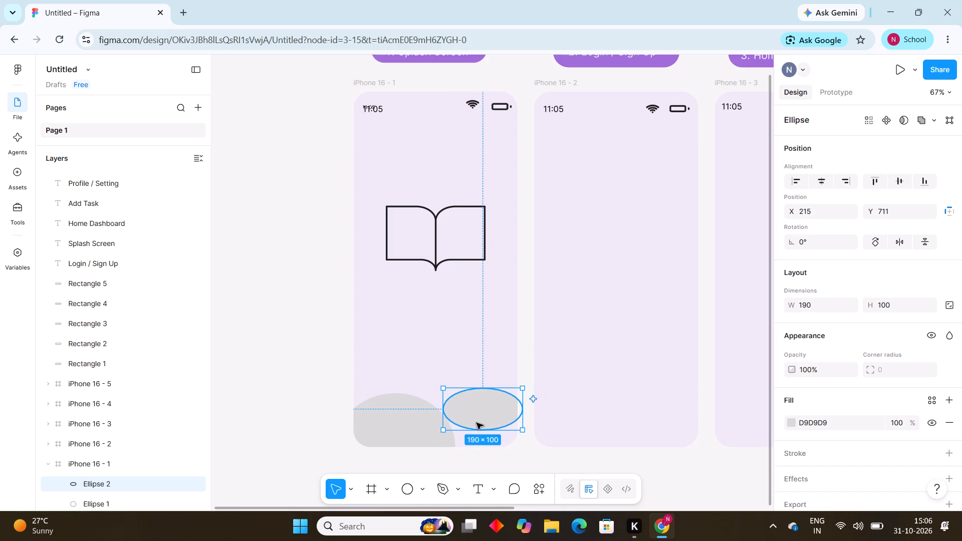
click(469, 423)
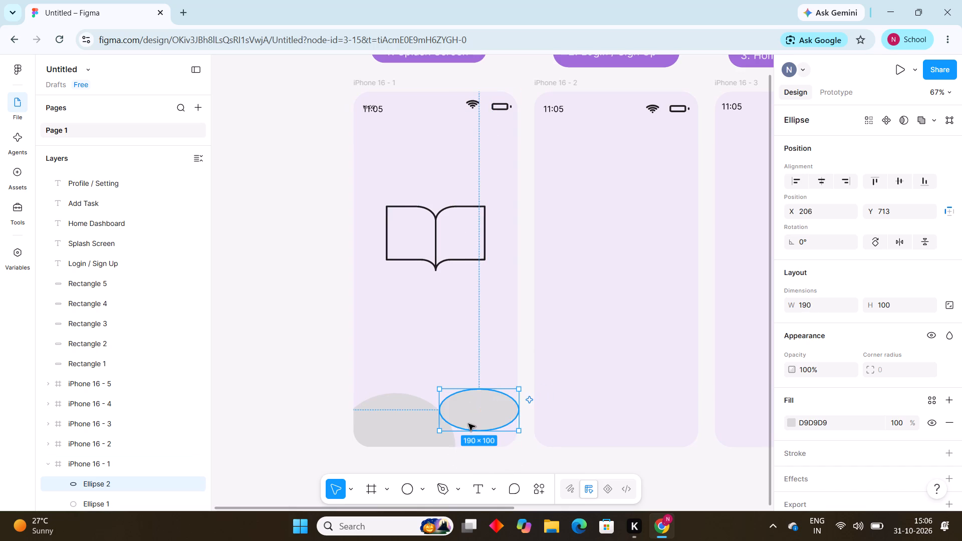
drag(495, 429, 500, 448)
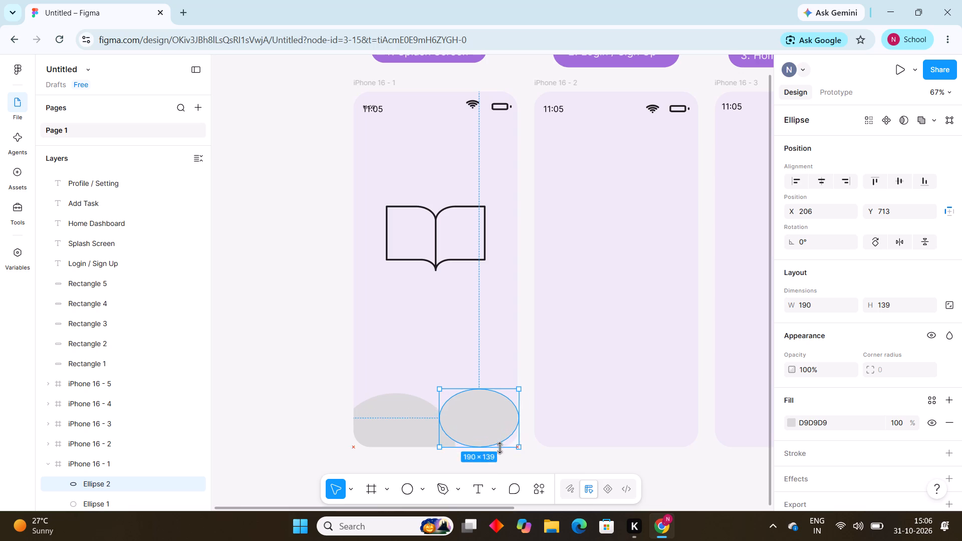
drag(500, 448, 507, 466)
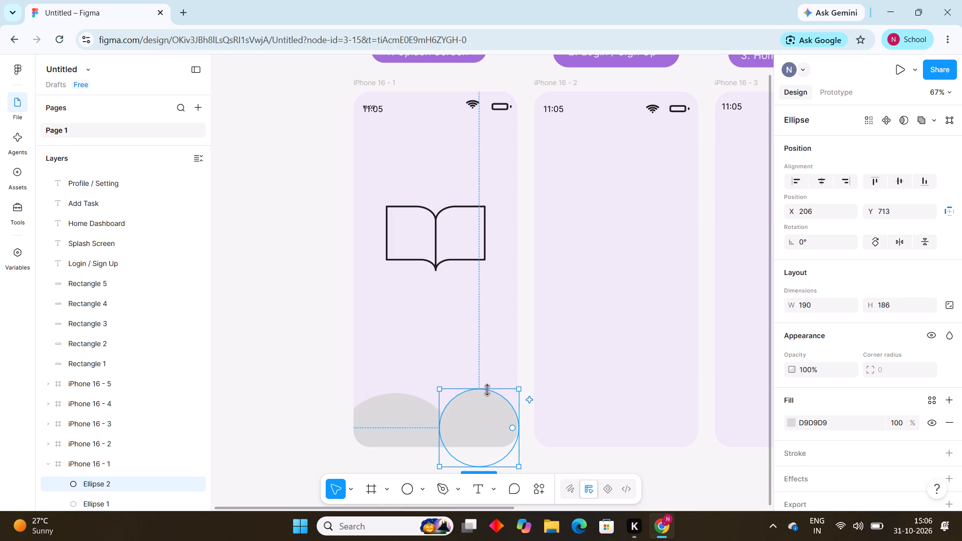
drag(488, 390, 528, 379)
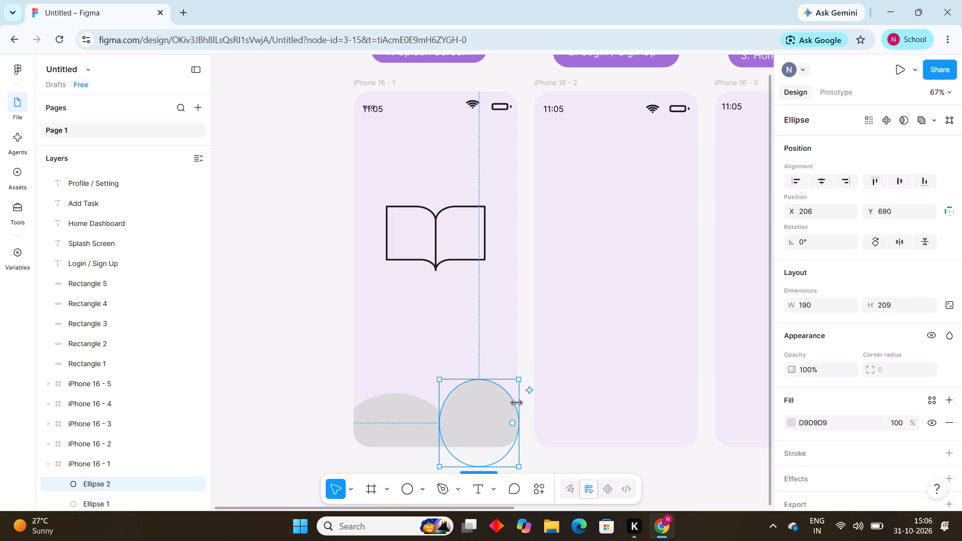
drag(517, 403, 561, 372)
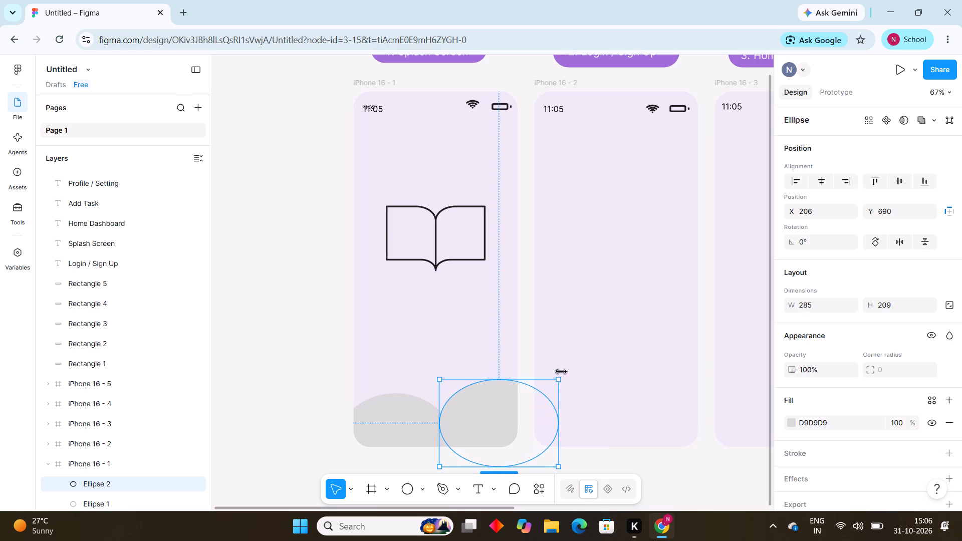
drag(561, 372, 560, 355)
drag(465, 408, 458, 400)
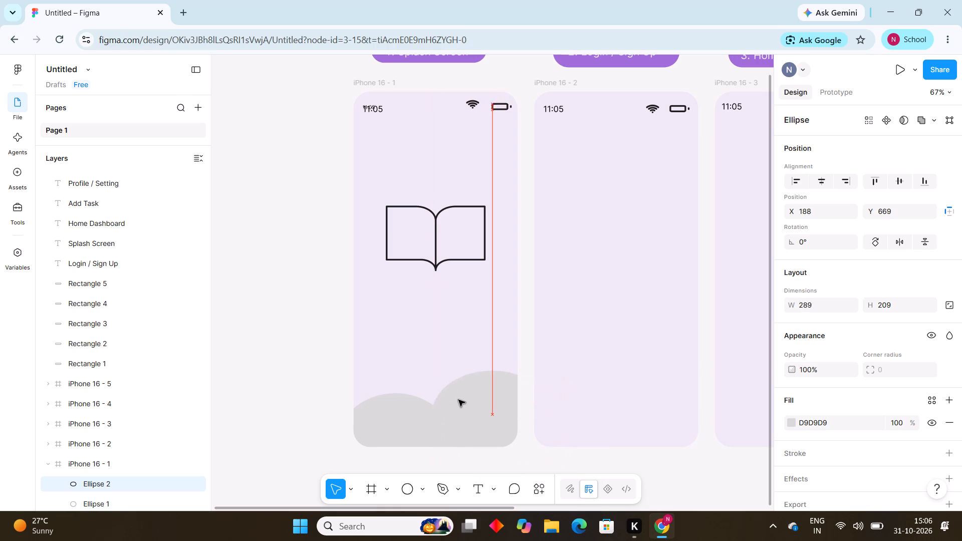
drag(458, 400, 462, 399)
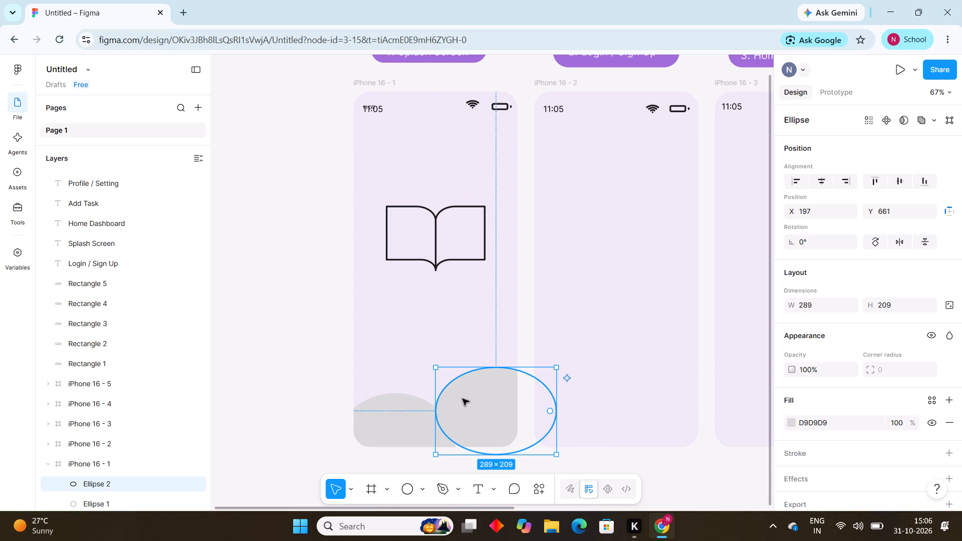
click(452, 420)
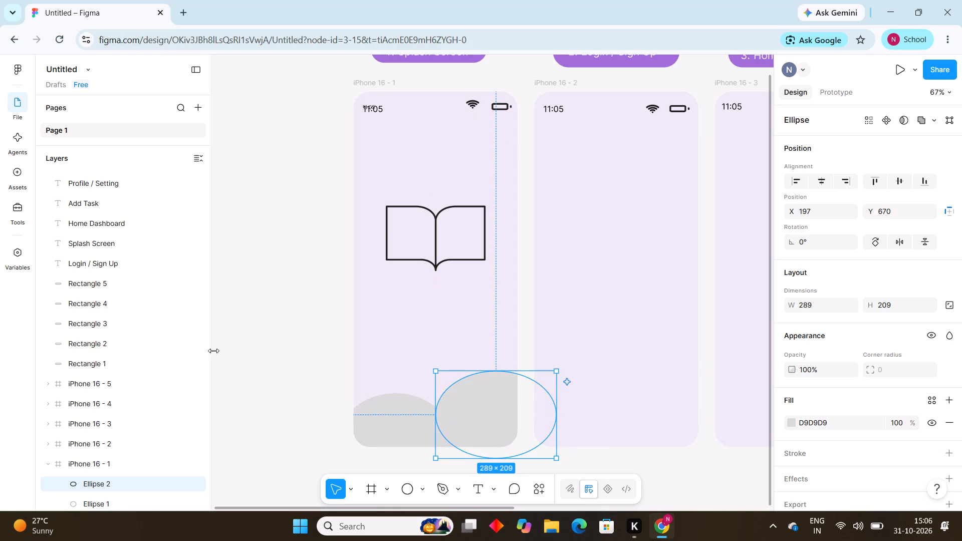
click(261, 329)
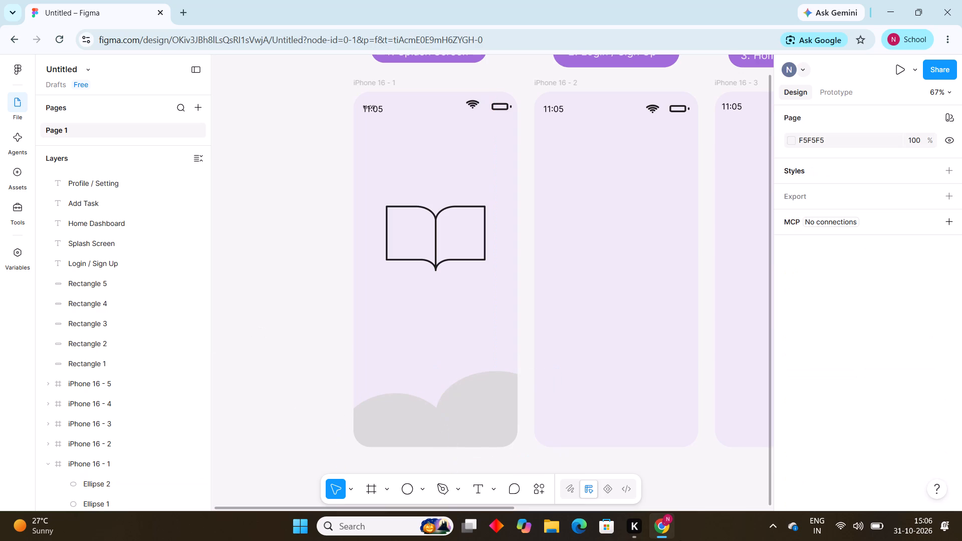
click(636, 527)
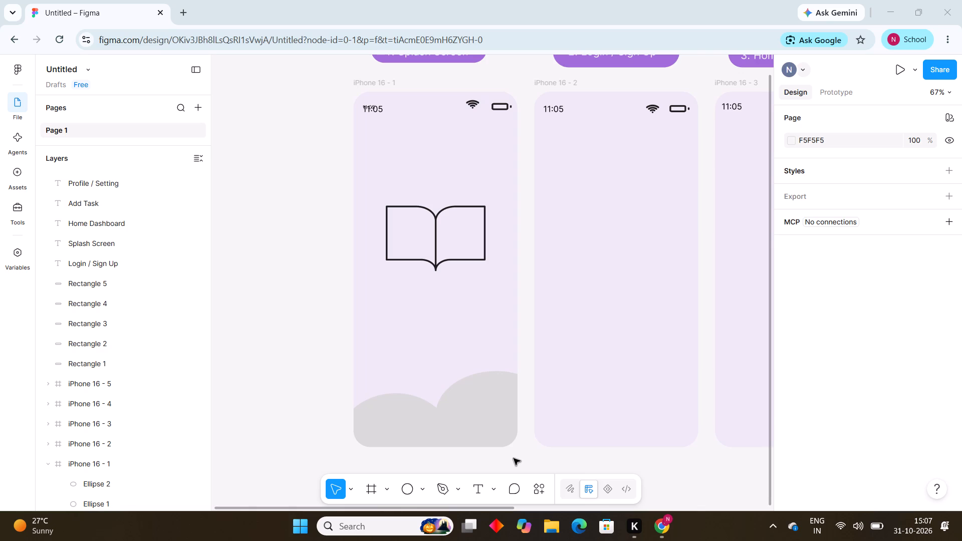
Fill the bottom-right ellipse in iPhone 16 - 1 with purple 9F6CD8 at about 34% opacity.
click(497, 397)
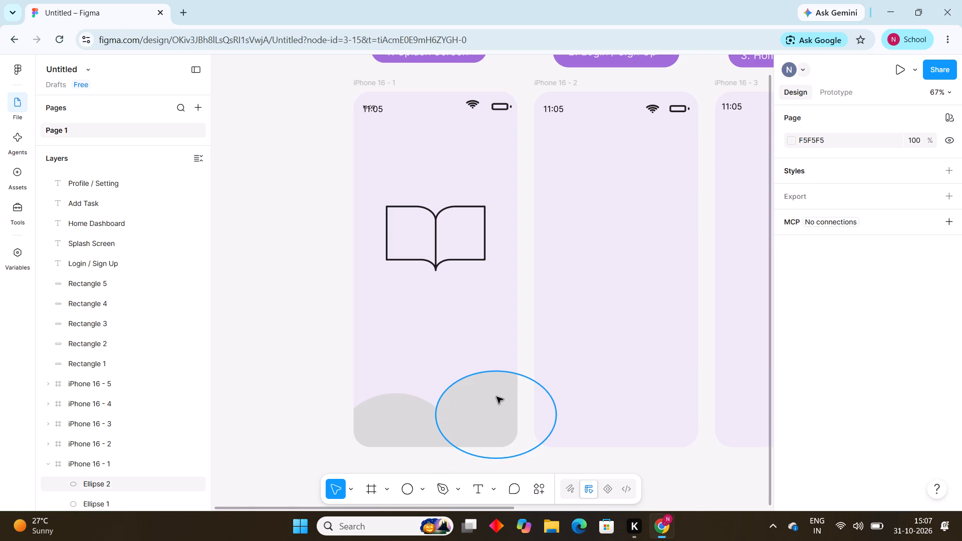
click(791, 421)
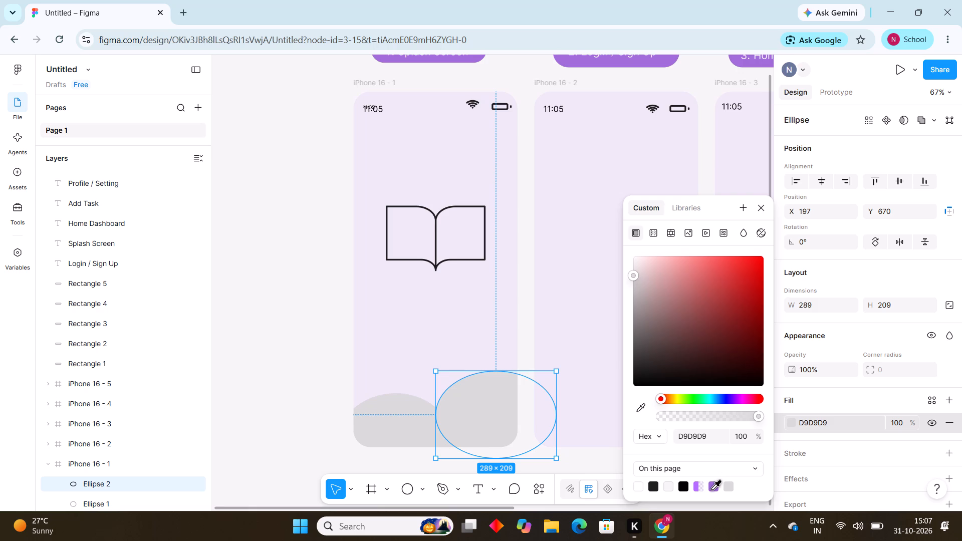
click(714, 488)
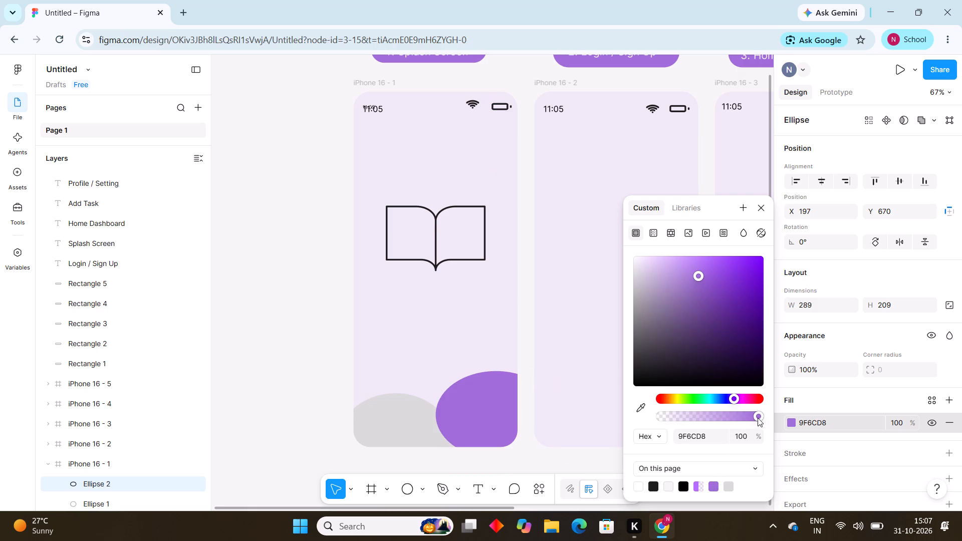
drag(754, 417, 734, 418)
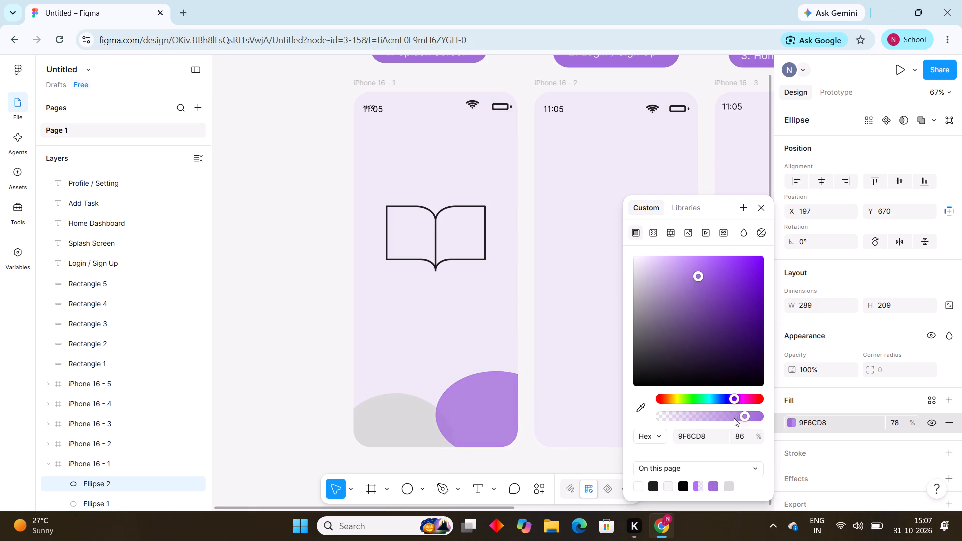
drag(734, 418, 711, 421)
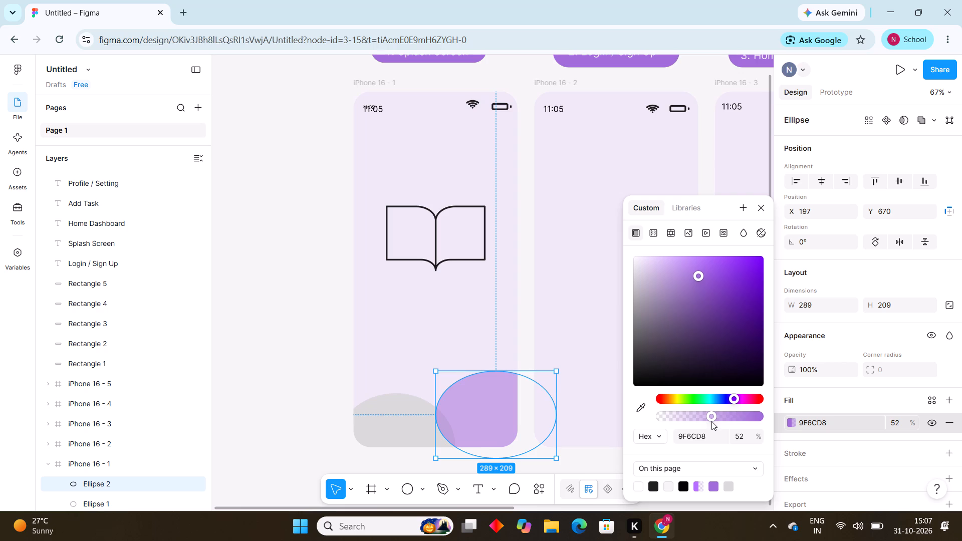
drag(711, 421, 698, 420)
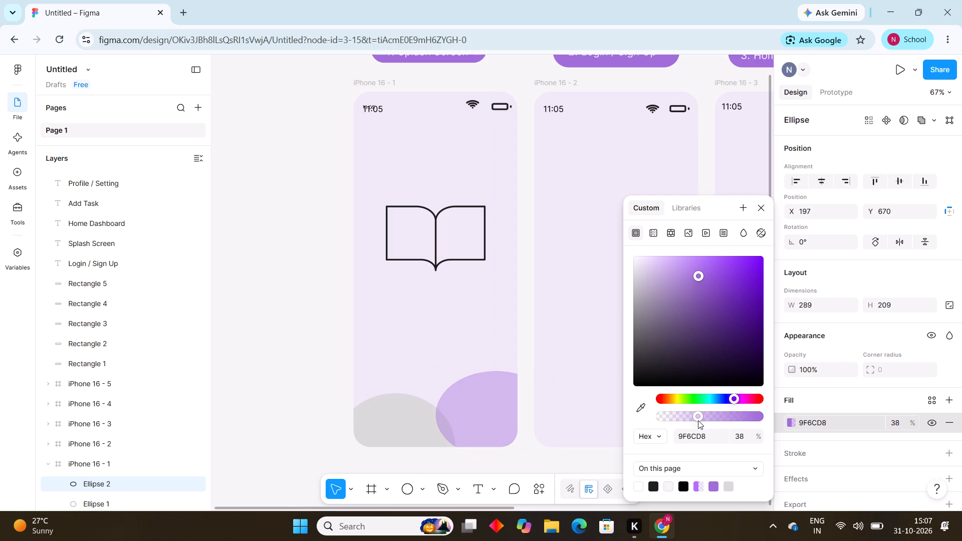
drag(698, 420, 694, 420)
click(604, 452)
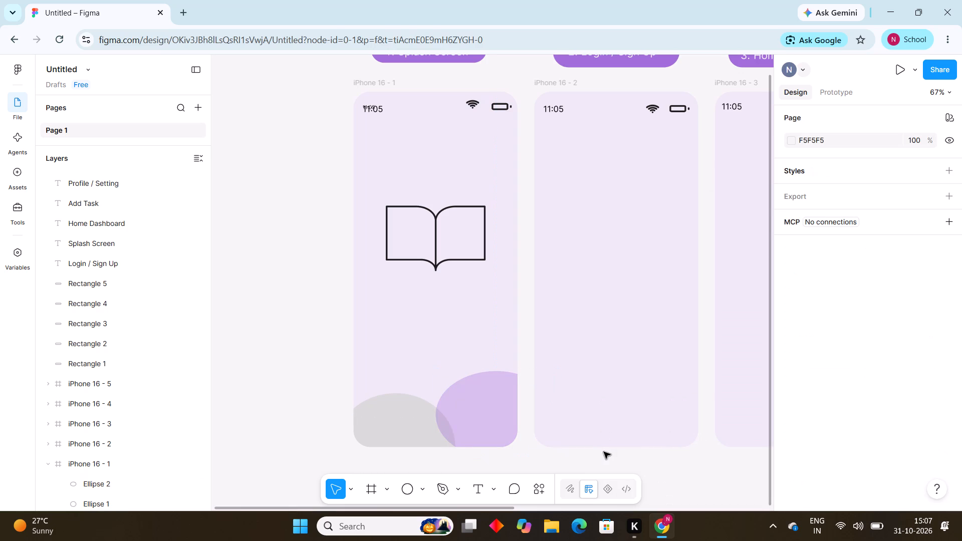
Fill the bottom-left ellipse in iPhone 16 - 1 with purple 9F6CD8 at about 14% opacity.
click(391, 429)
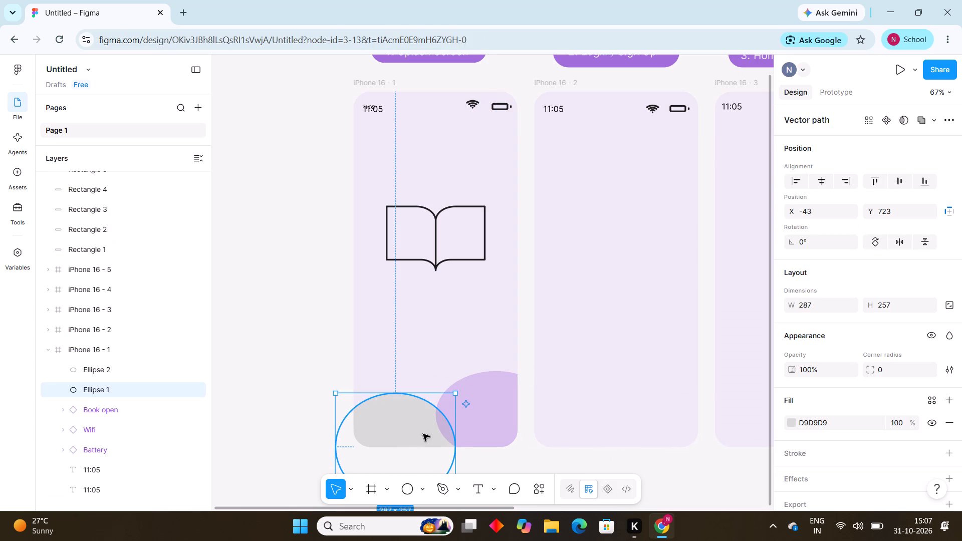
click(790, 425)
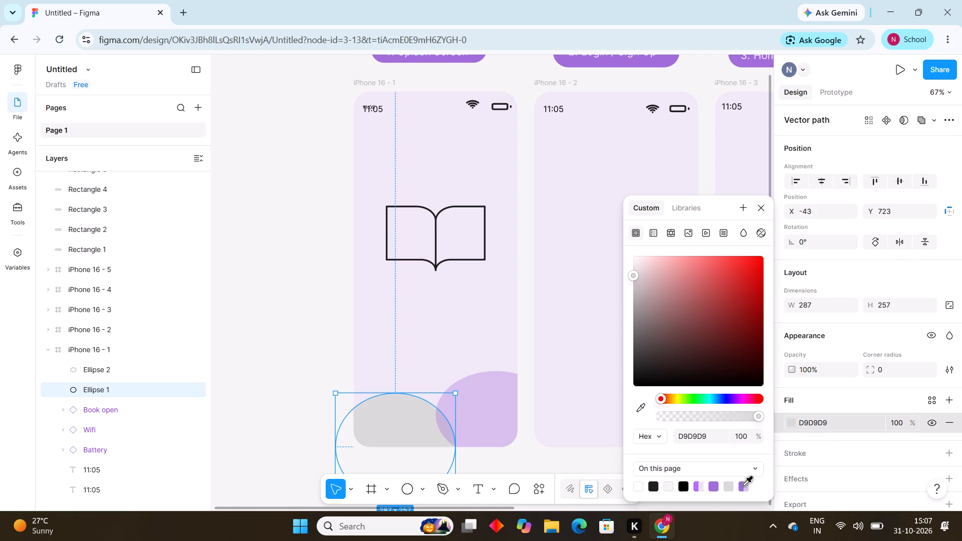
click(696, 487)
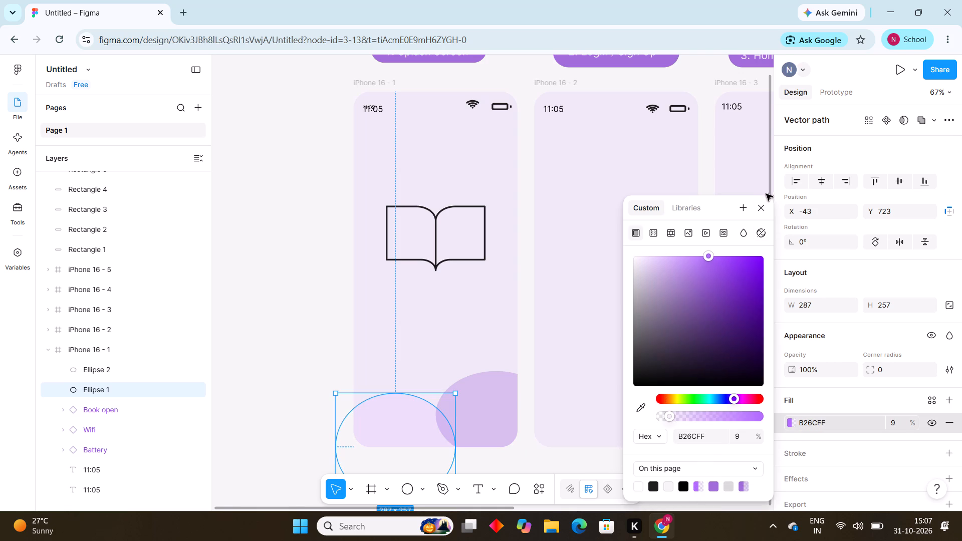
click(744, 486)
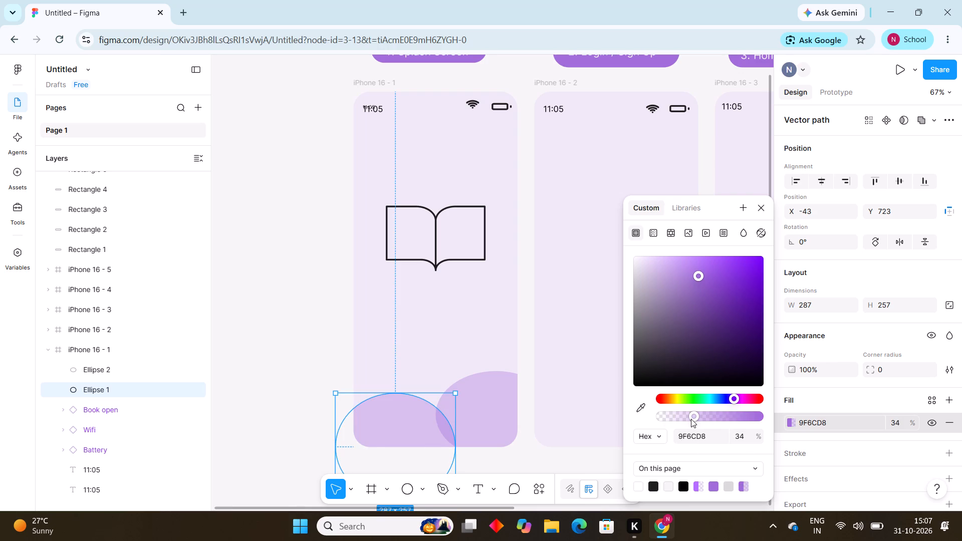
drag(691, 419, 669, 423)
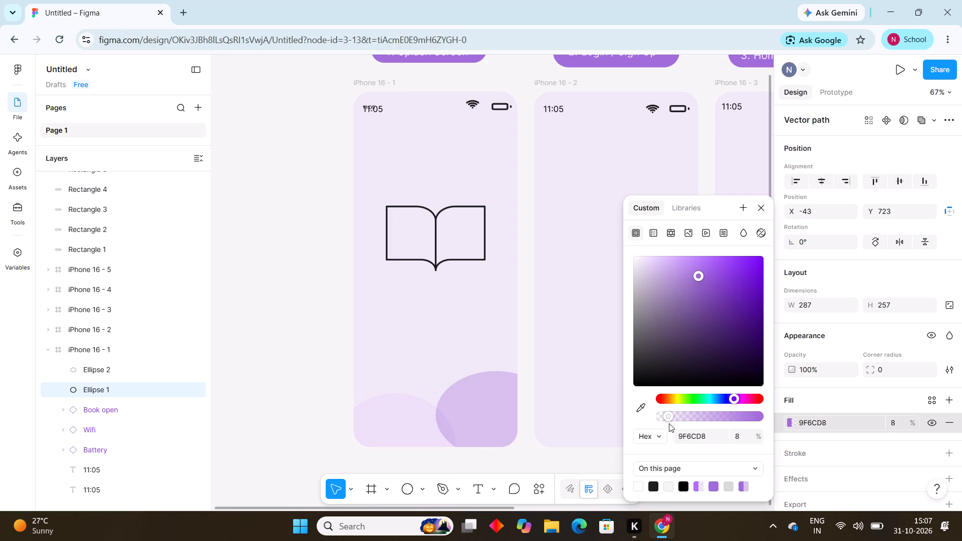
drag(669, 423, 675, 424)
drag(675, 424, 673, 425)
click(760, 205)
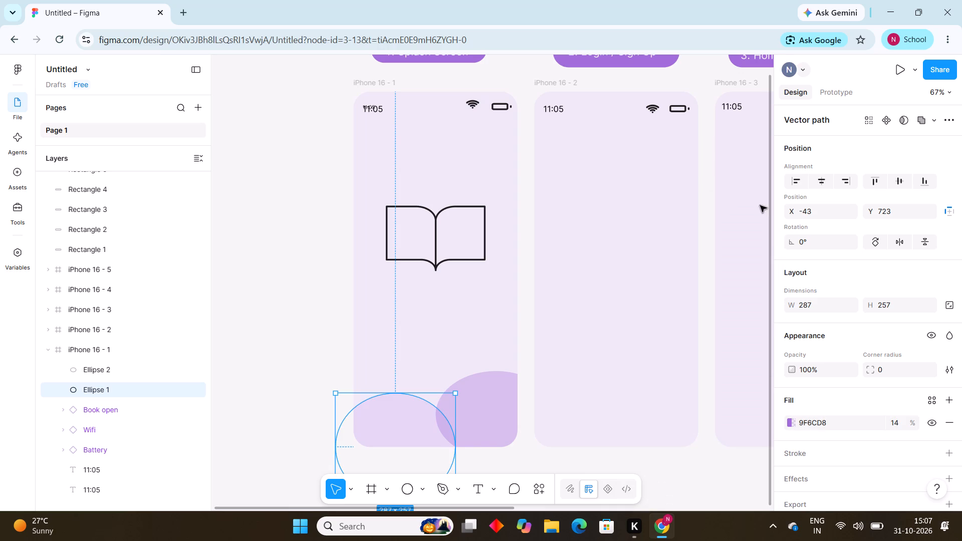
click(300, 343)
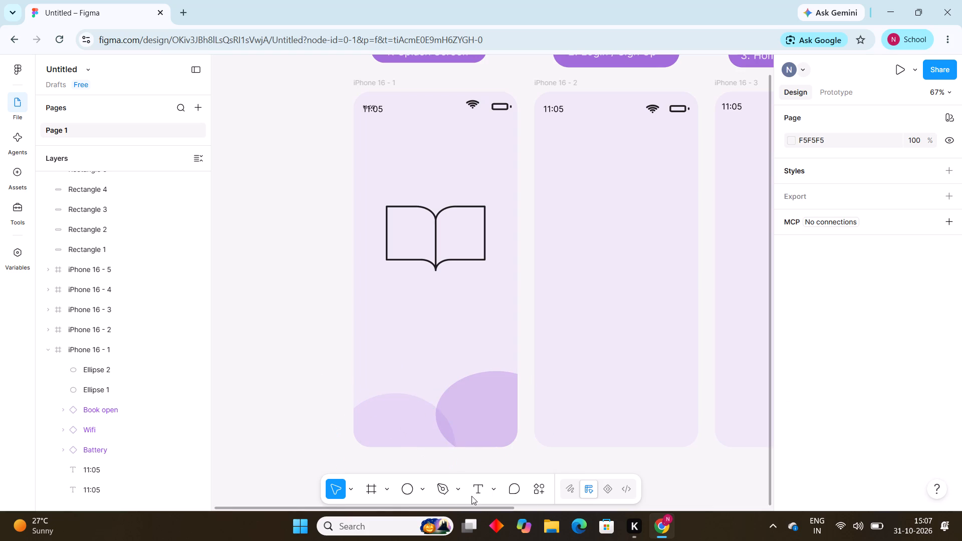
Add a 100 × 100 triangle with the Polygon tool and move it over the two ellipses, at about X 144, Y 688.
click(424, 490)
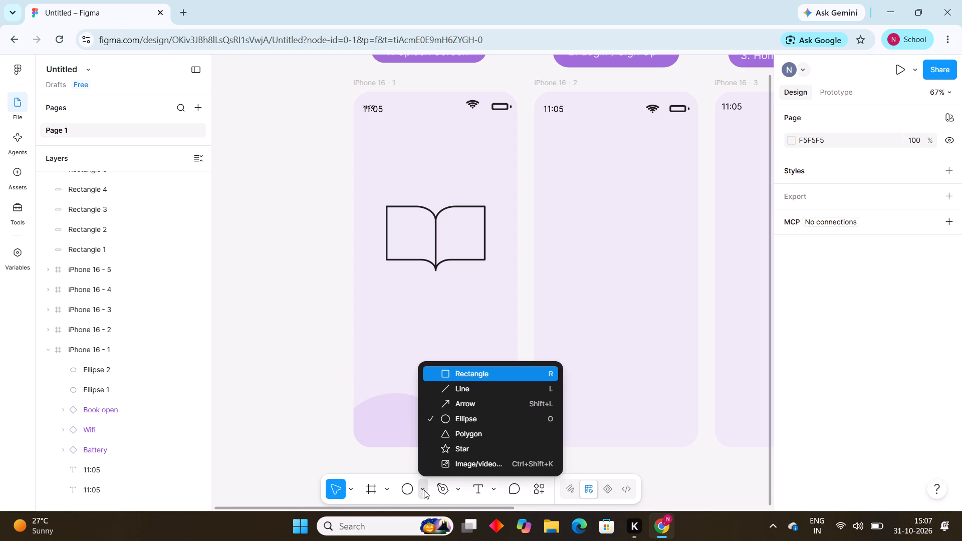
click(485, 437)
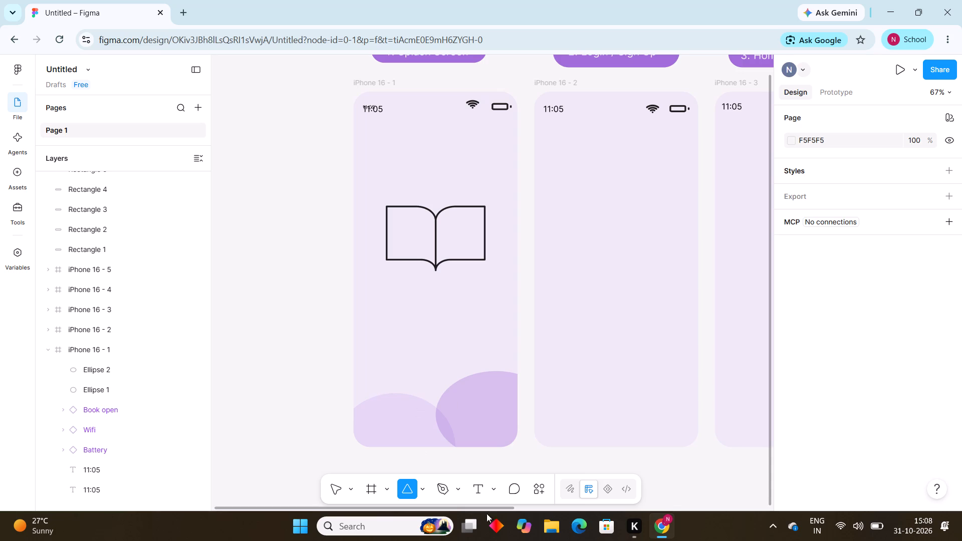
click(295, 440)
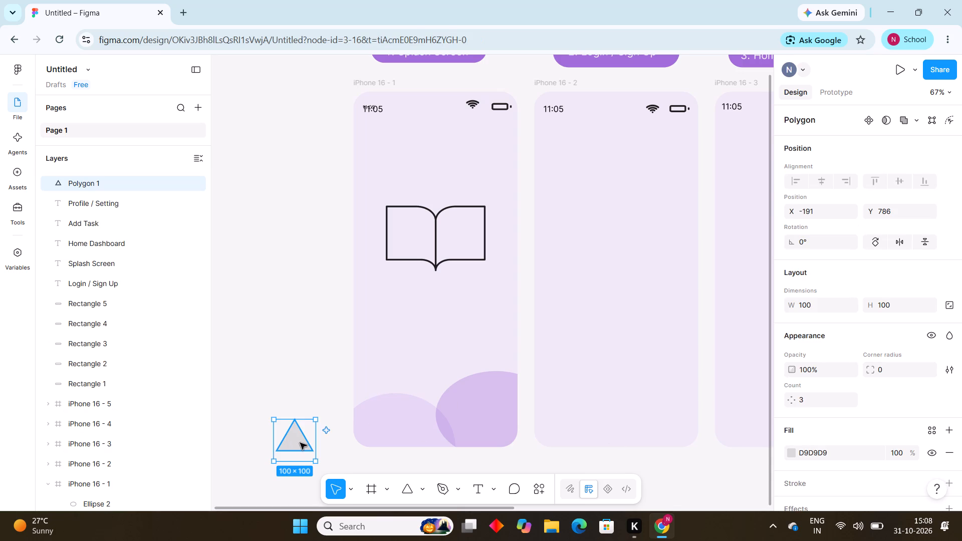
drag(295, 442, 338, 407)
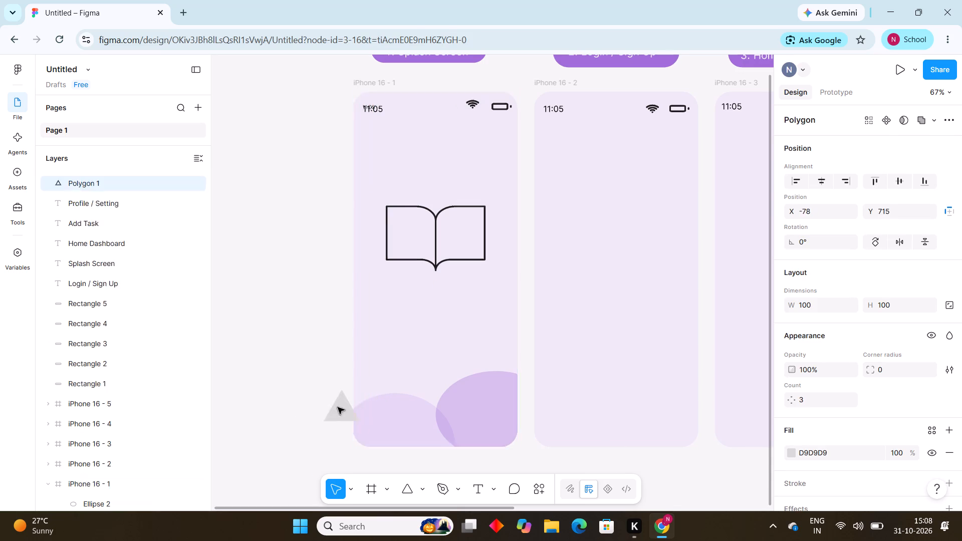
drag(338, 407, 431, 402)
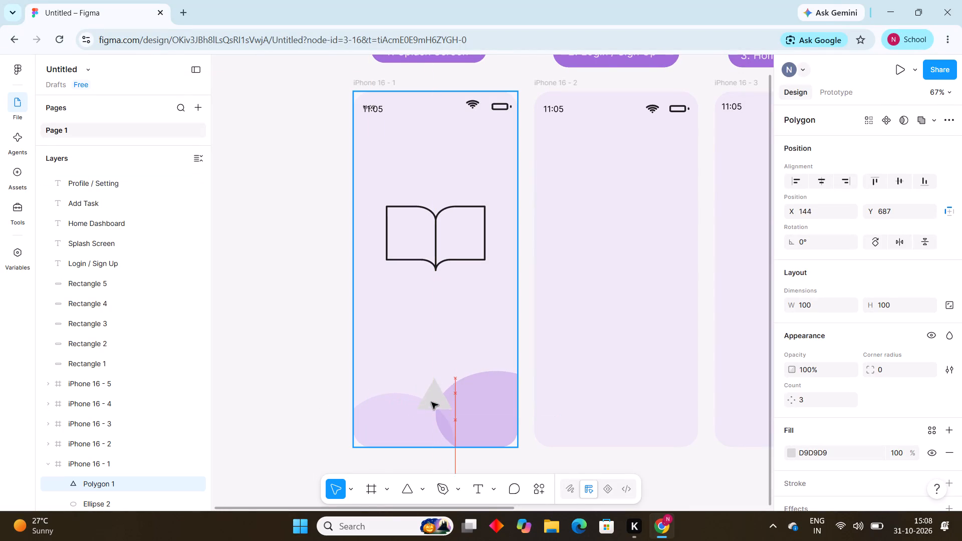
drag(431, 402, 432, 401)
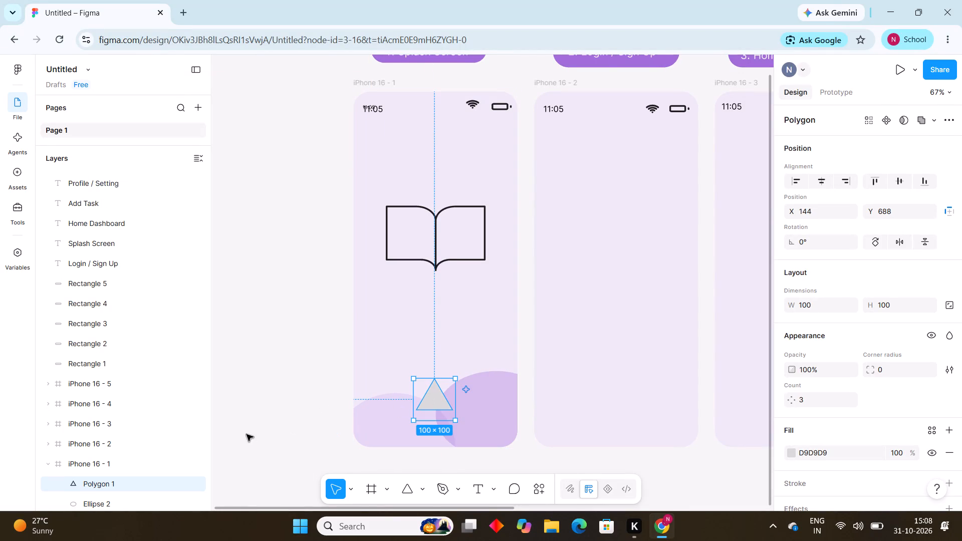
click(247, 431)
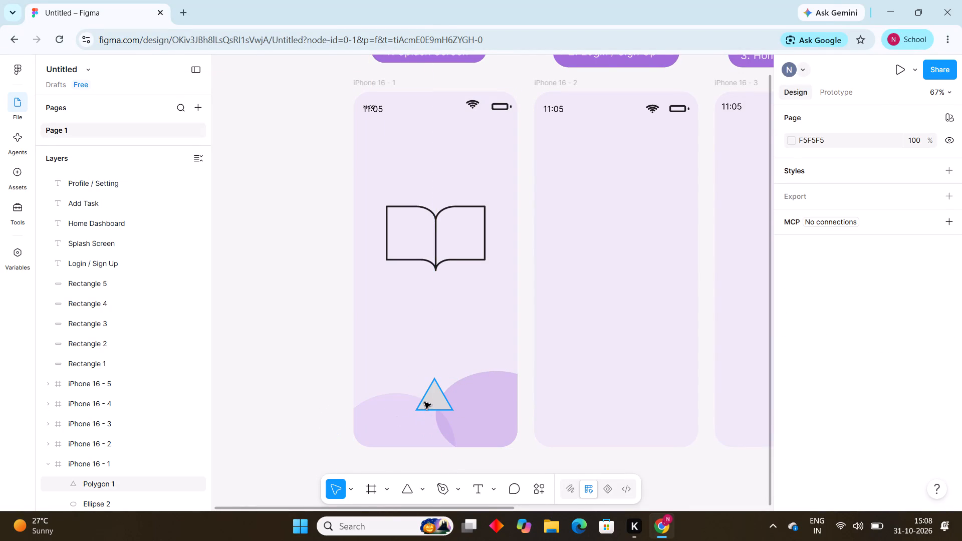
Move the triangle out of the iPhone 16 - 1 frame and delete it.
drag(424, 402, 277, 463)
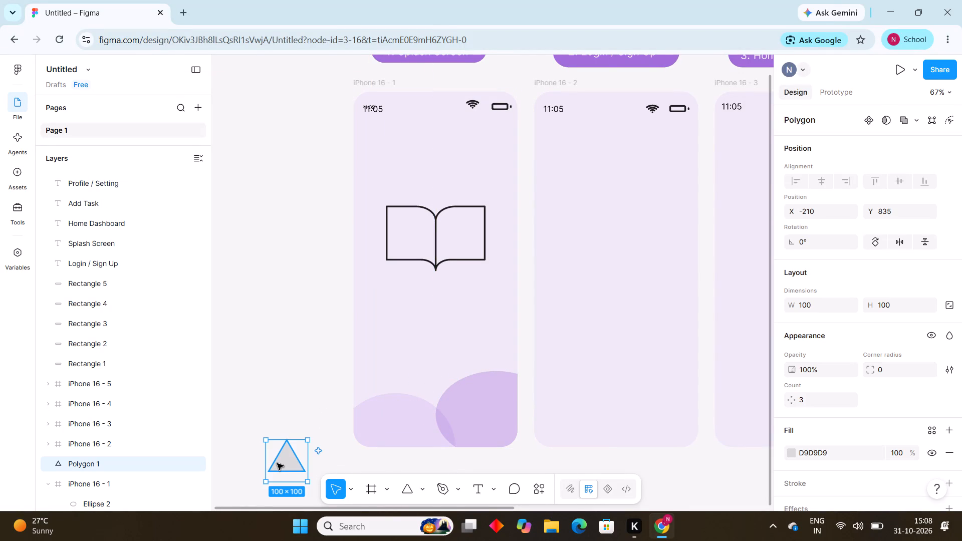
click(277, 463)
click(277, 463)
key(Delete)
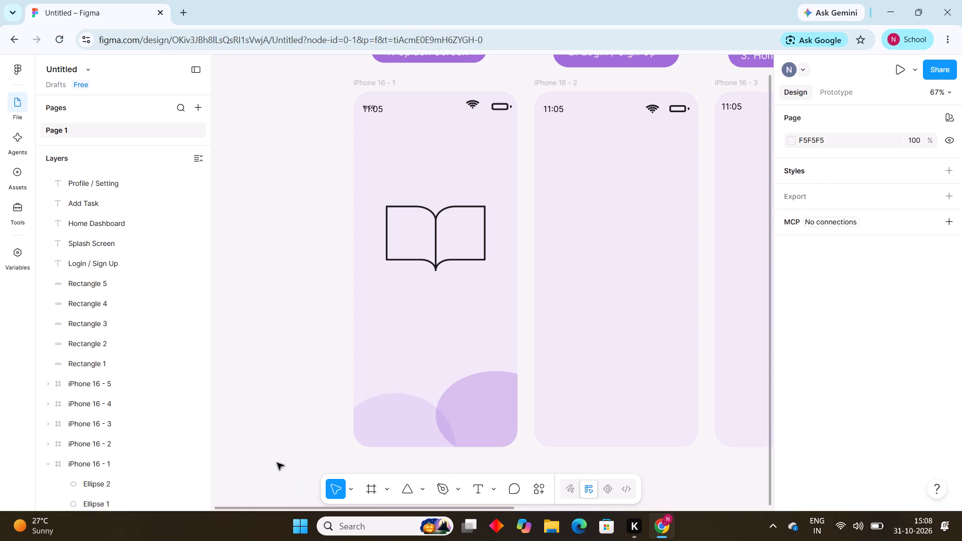
Set the bottom-left ellipse's fill to the page colour 9F6CD8 at 34% opacity, matching the other ellipse.
click(390, 416)
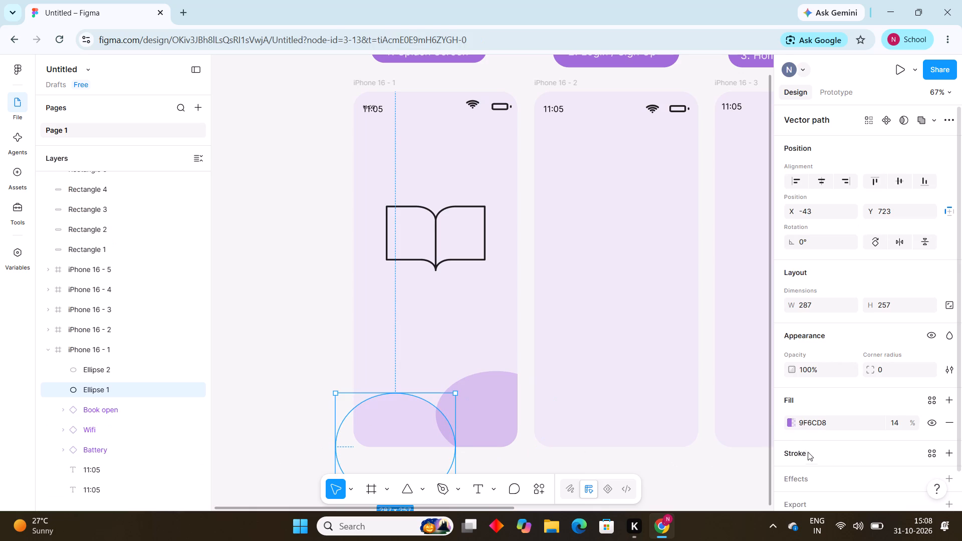
click(792, 424)
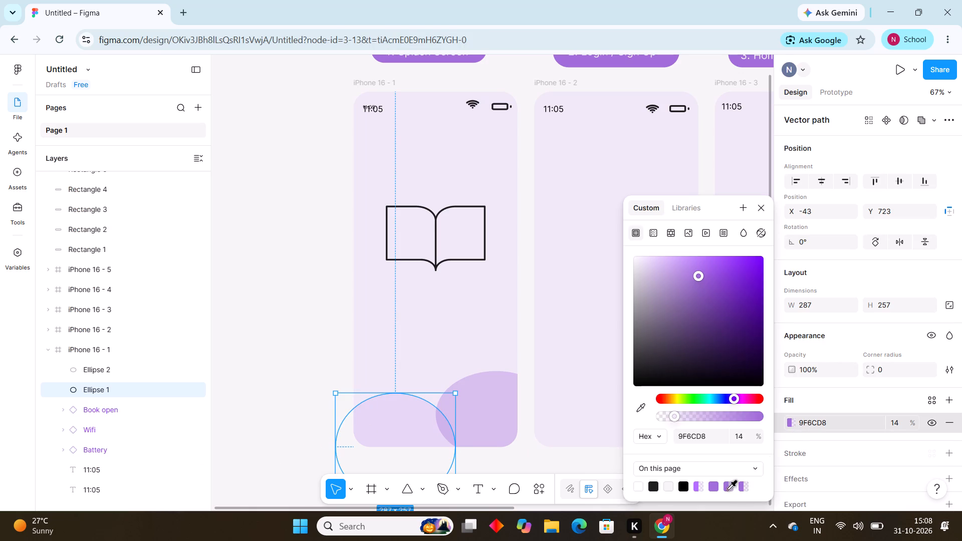
click(727, 486)
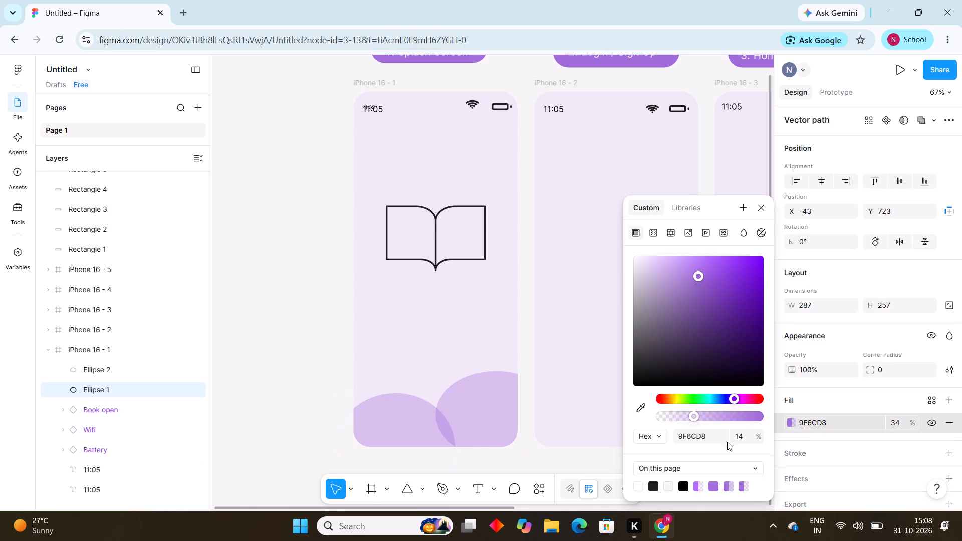
click(764, 202)
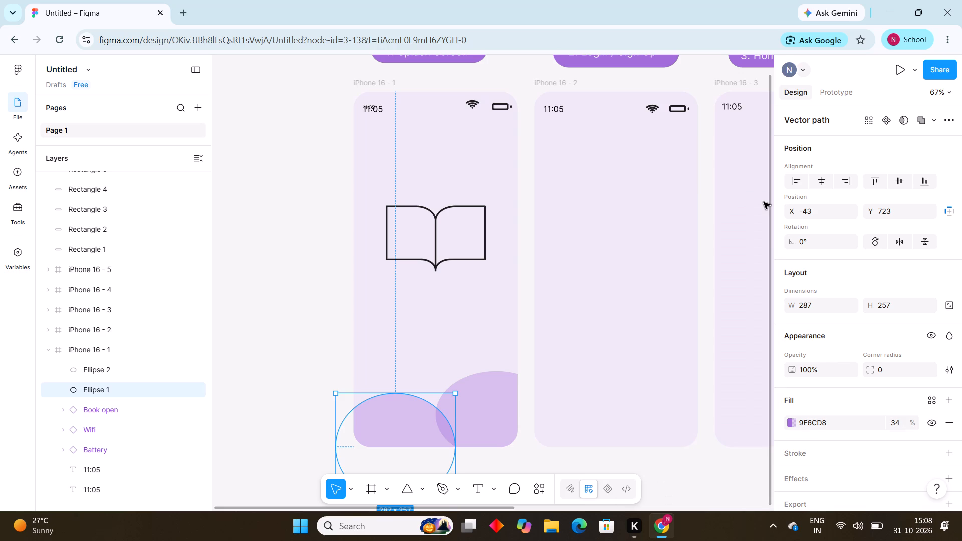
click(303, 315)
Move the bottom-right ellipse inward and slightly down, to about X 156, Y 682.
drag(486, 410, 464, 411)
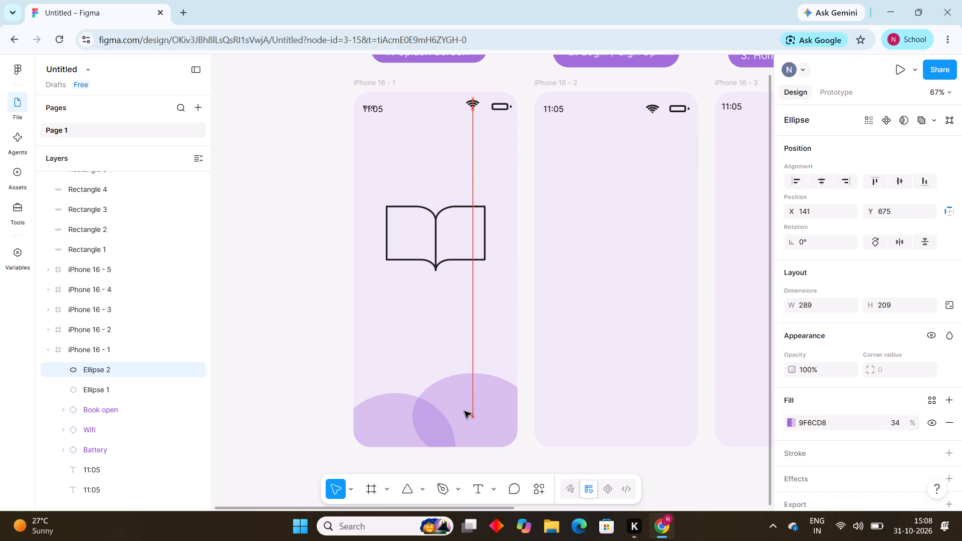
drag(464, 411, 469, 414)
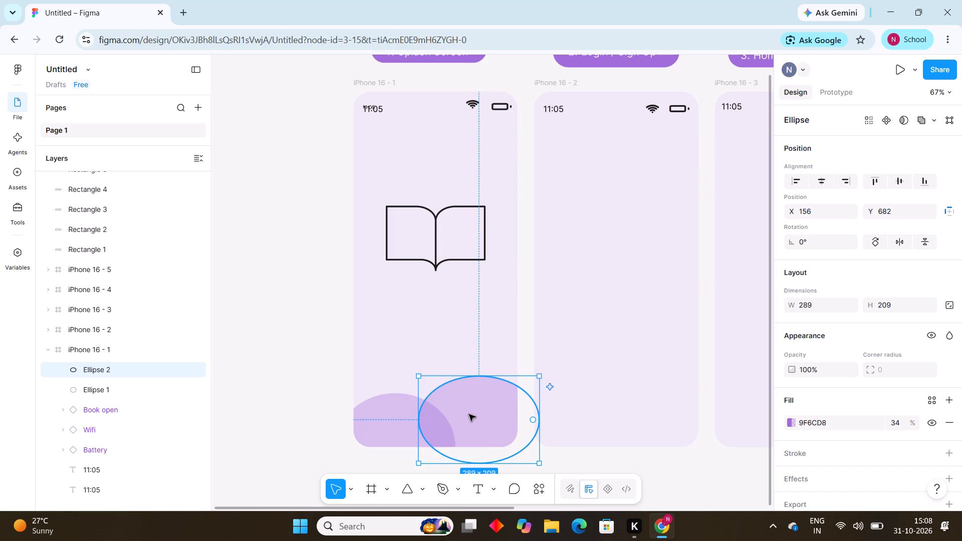
Move the bottom-left ellipse further over the frame's bottom-left corner, to about X -88, Y 739.
drag(402, 427, 395, 418)
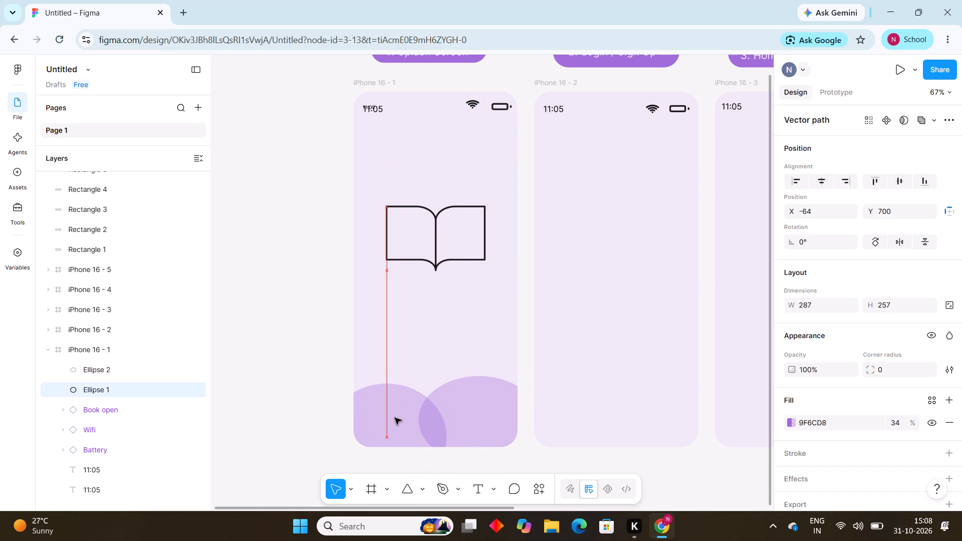
drag(395, 418, 395, 419)
click(295, 432)
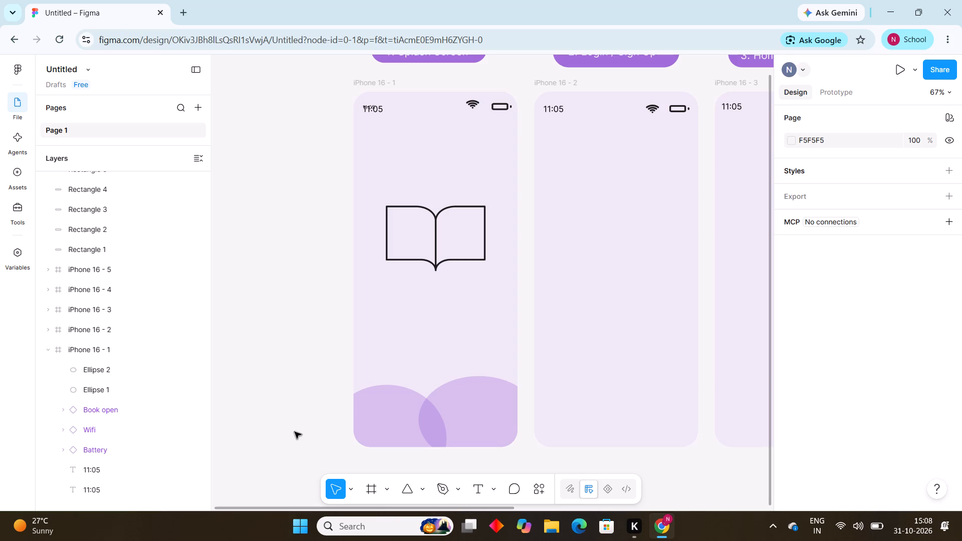
drag(371, 417, 352, 426)
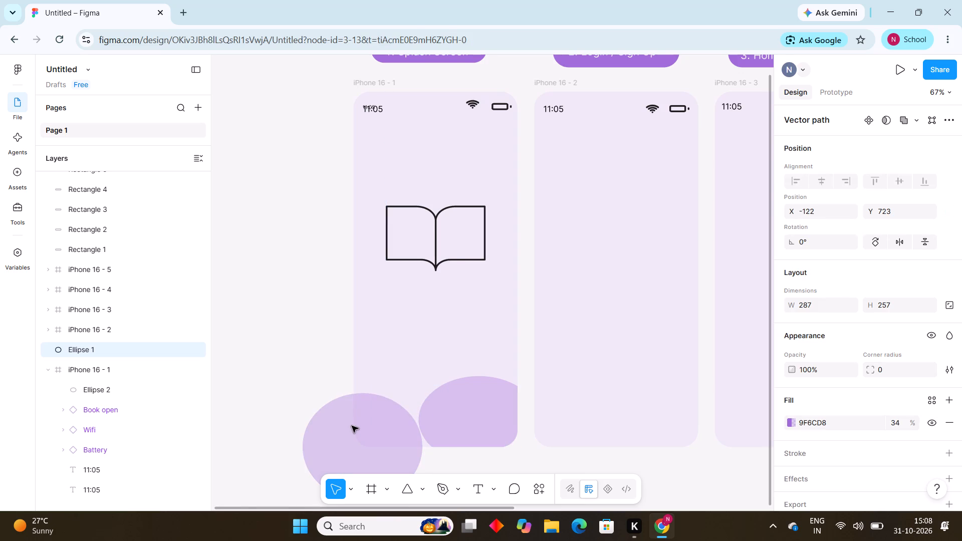
drag(352, 426, 364, 432)
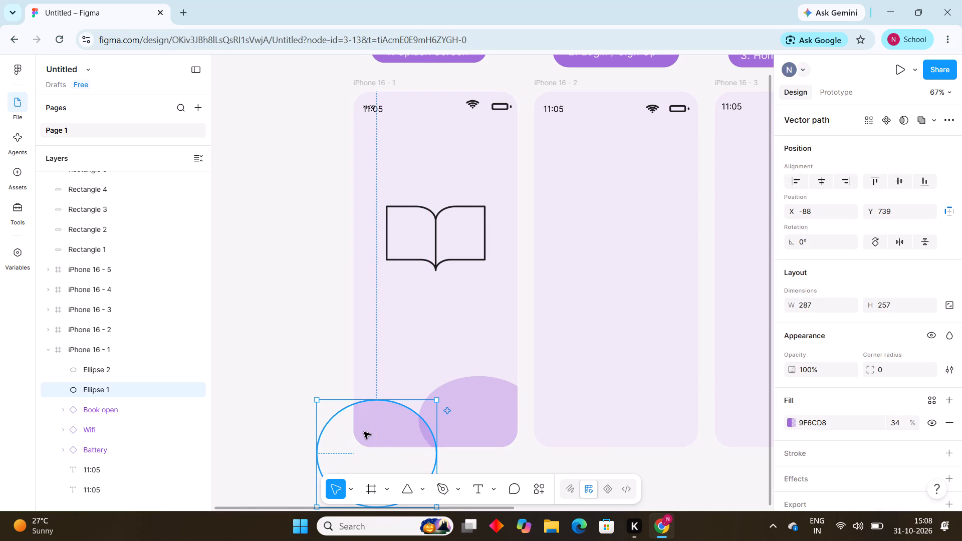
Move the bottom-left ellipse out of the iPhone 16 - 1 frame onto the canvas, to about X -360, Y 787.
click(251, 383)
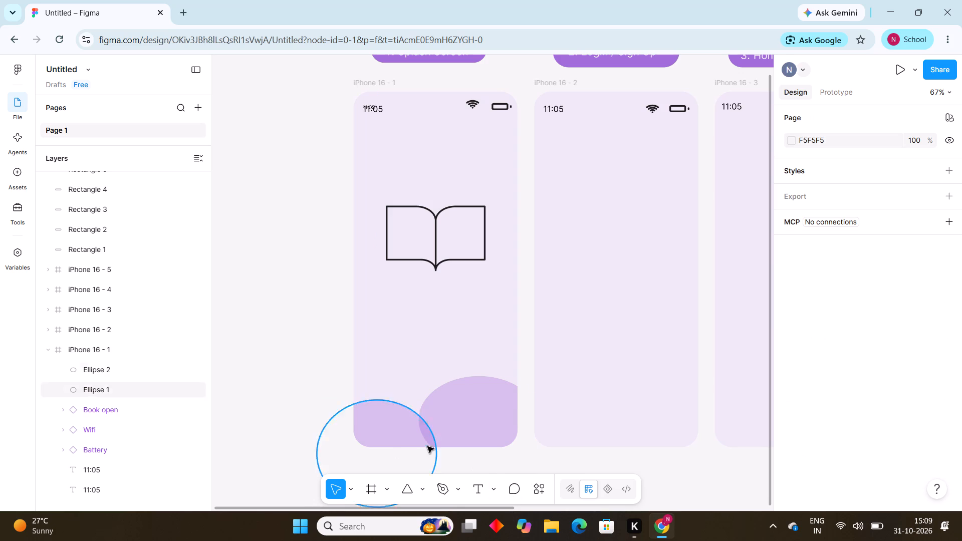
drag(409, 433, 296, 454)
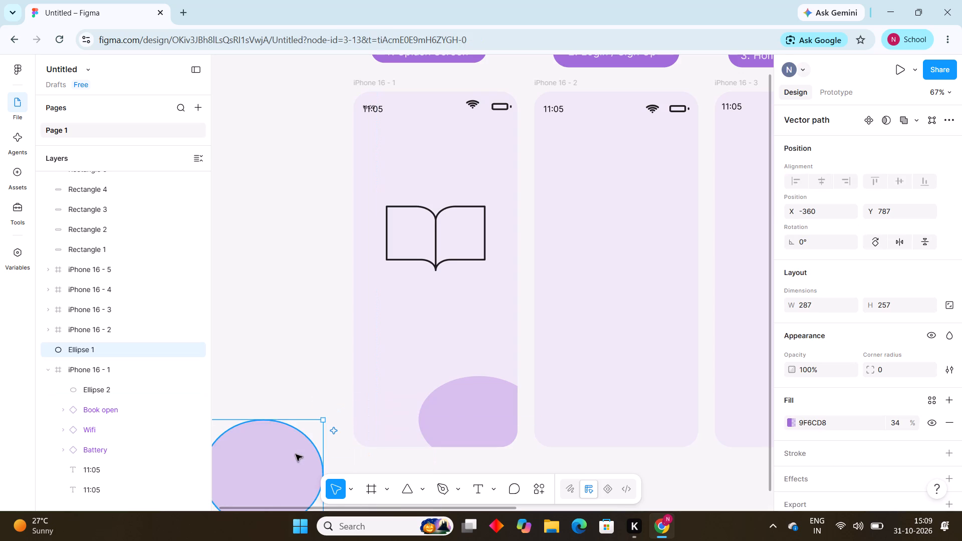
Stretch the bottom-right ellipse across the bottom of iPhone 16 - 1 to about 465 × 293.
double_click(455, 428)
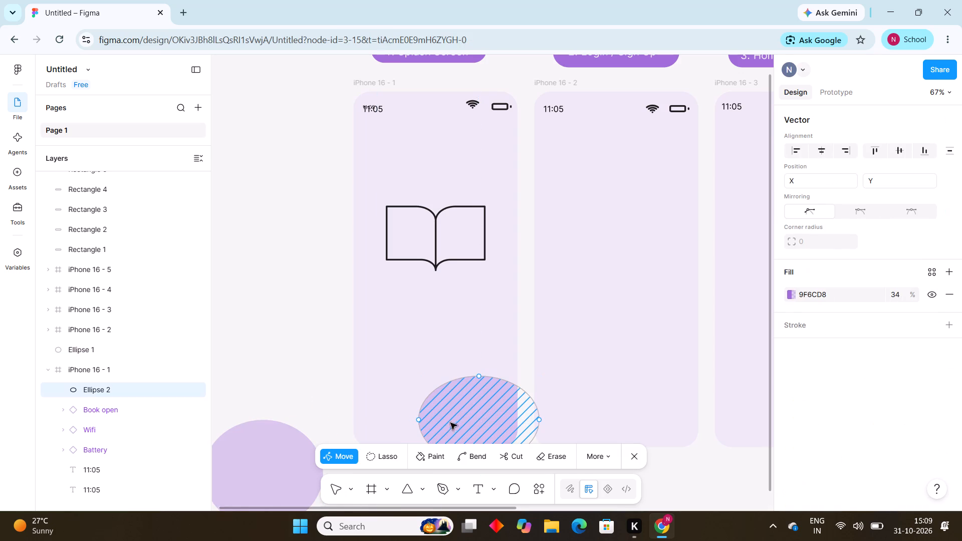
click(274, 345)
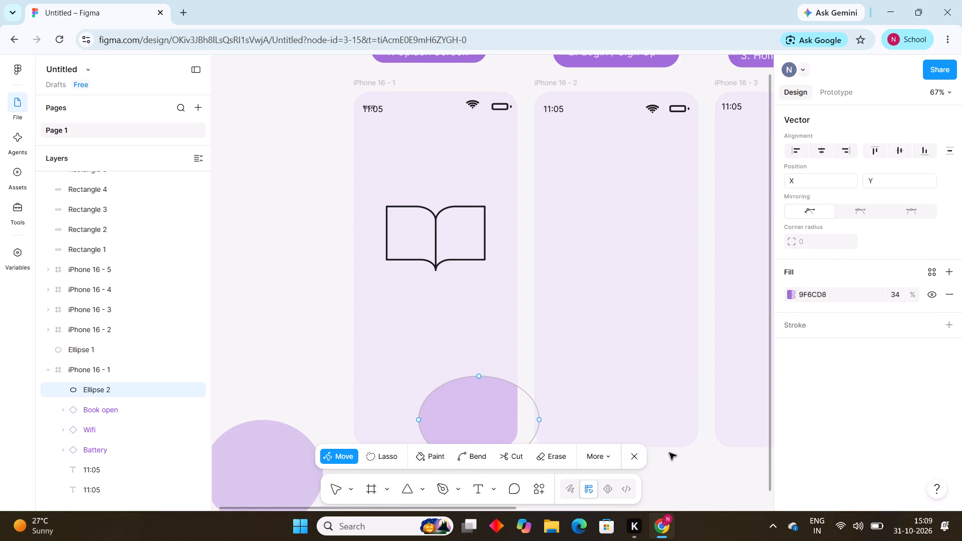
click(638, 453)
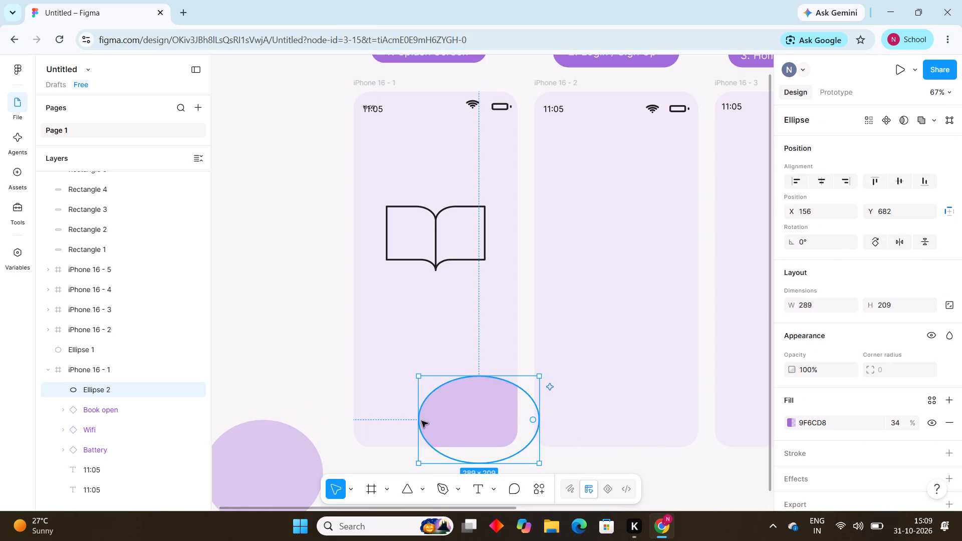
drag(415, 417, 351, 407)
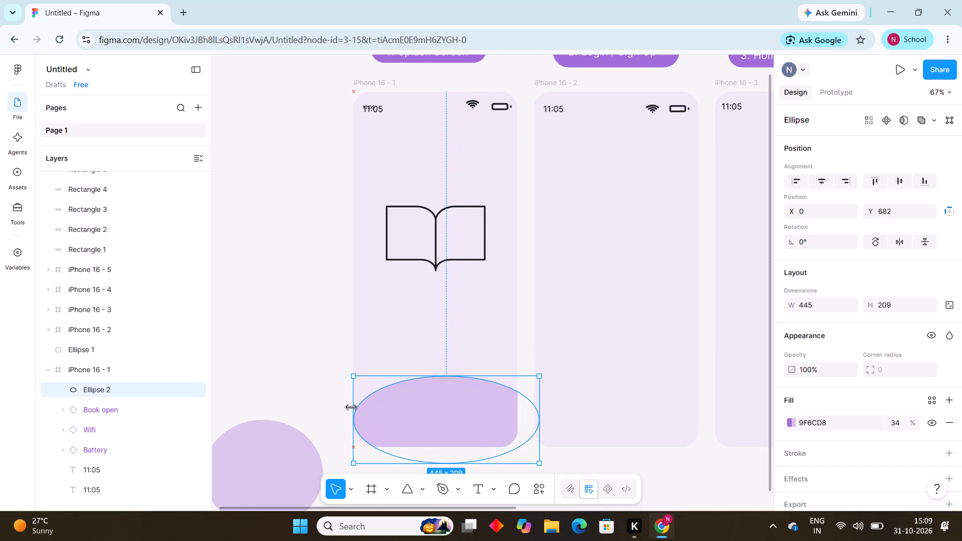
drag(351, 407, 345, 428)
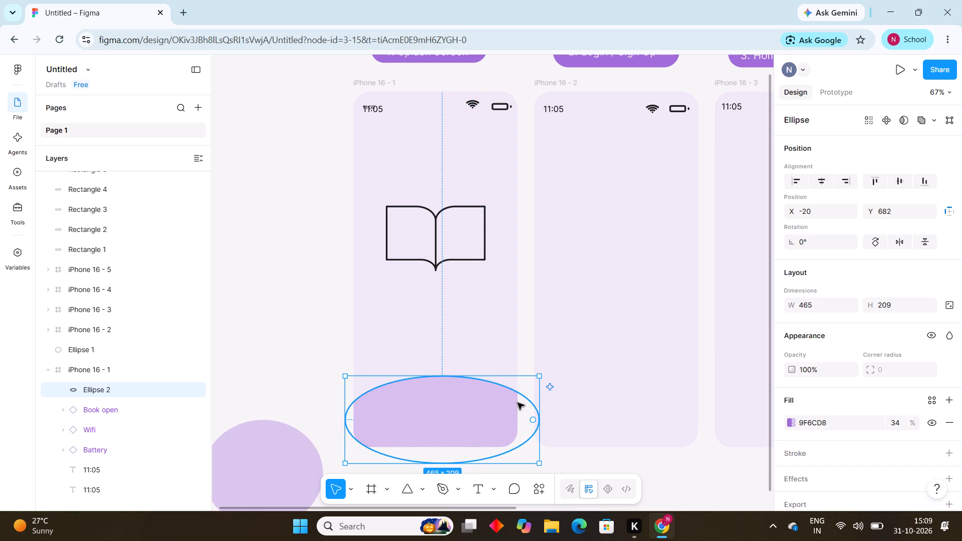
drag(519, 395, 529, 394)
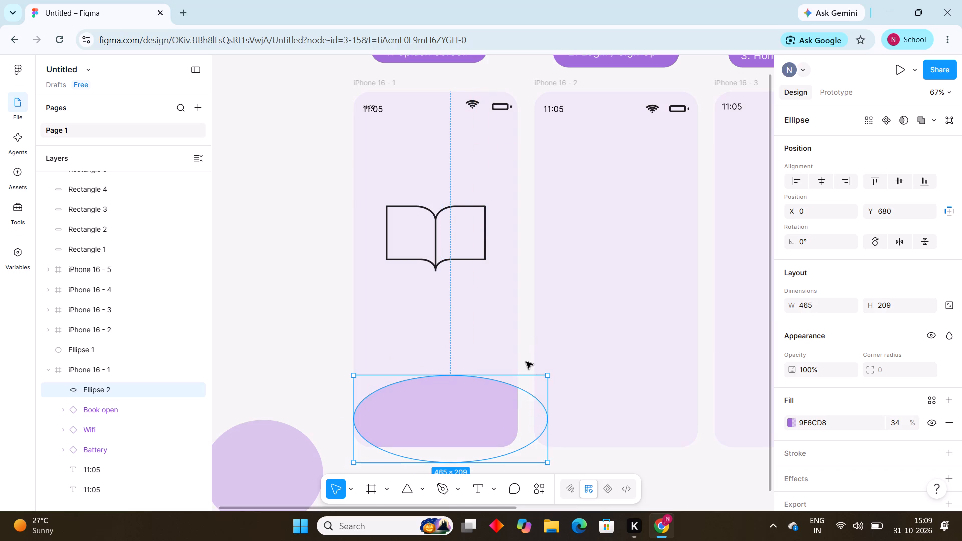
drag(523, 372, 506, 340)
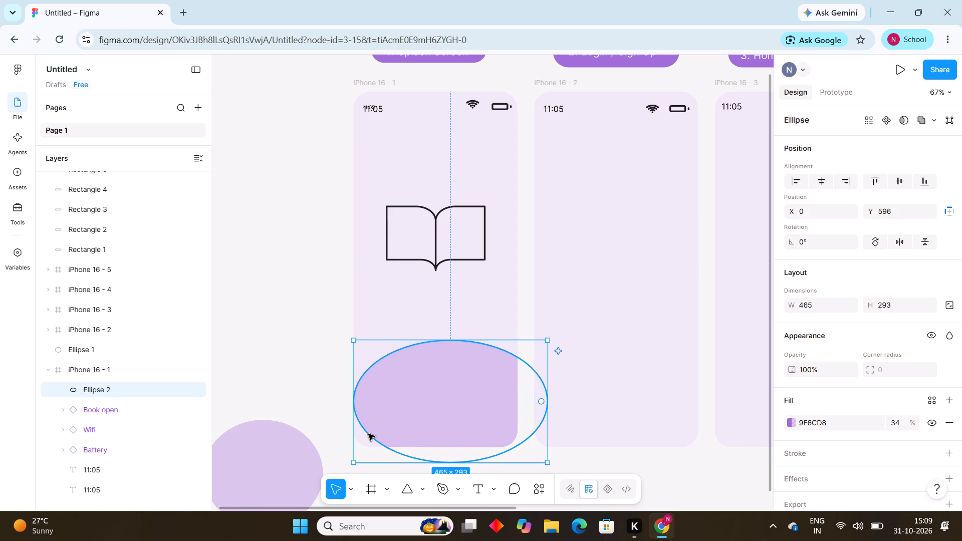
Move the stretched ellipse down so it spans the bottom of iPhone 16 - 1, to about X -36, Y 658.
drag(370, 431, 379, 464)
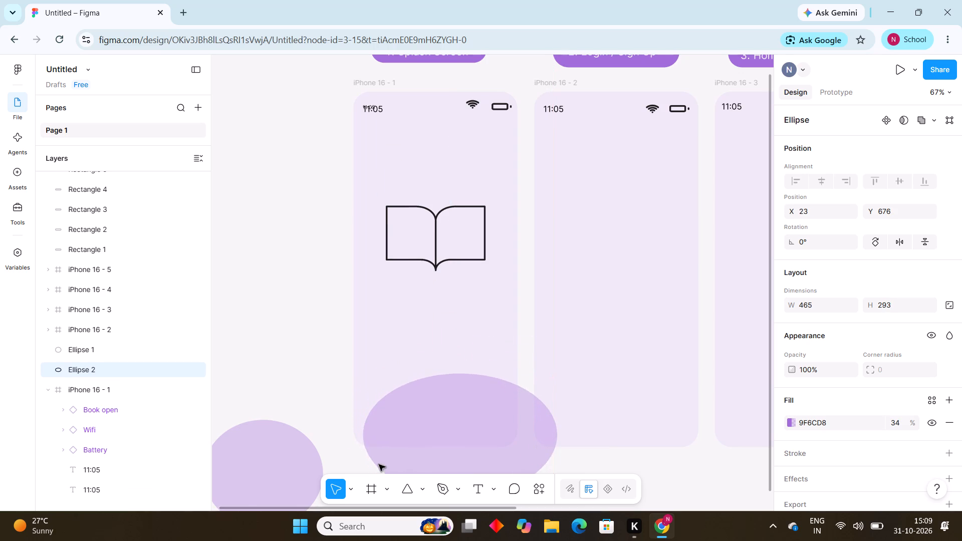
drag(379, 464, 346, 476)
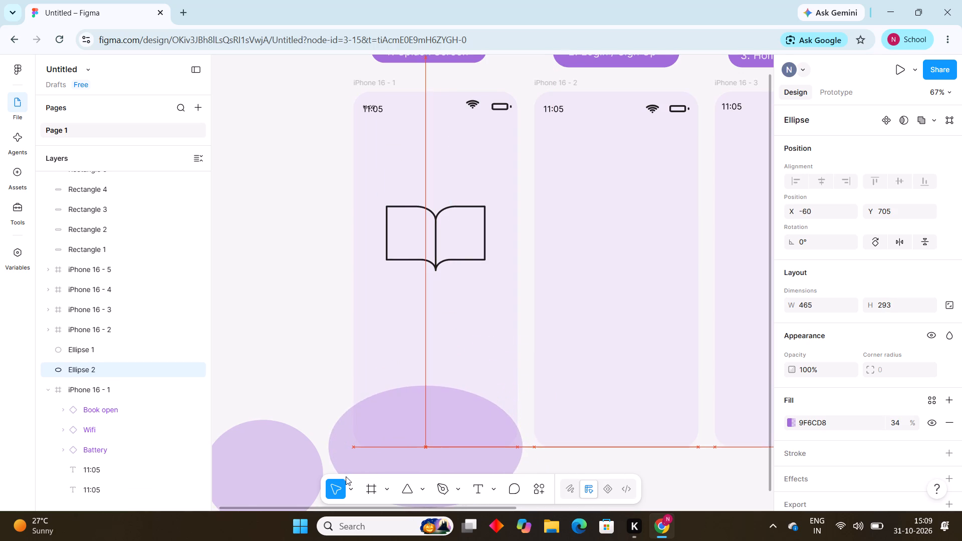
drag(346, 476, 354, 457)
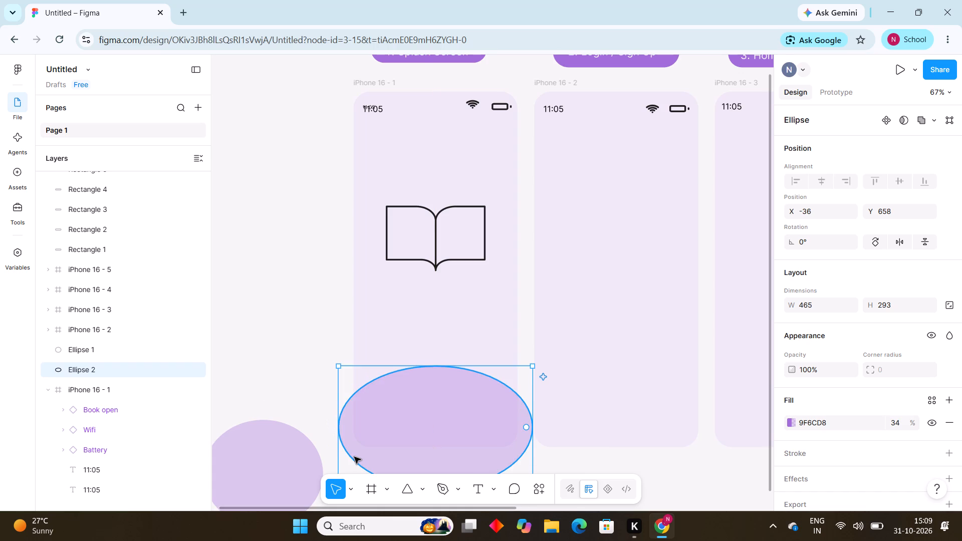
Delete the wide ellipse covering the bottom of iPhone 16 - 1.
click(254, 354)
click(254, 354)
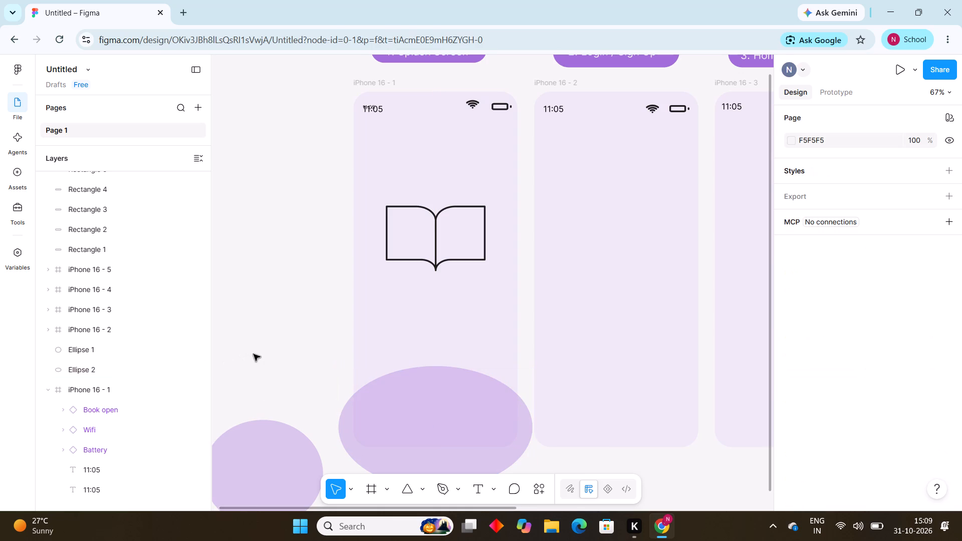
click(493, 442)
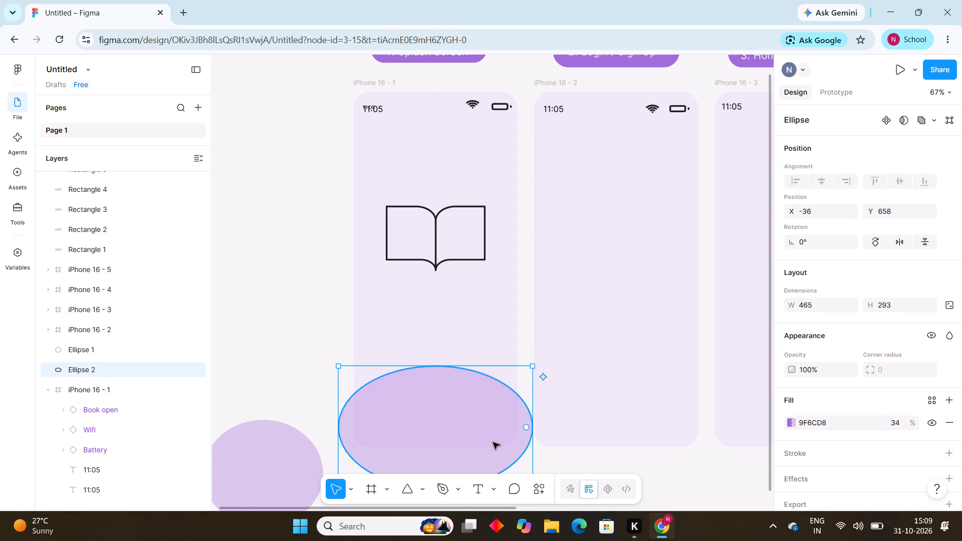
key(BackSpace)
key(Delete)
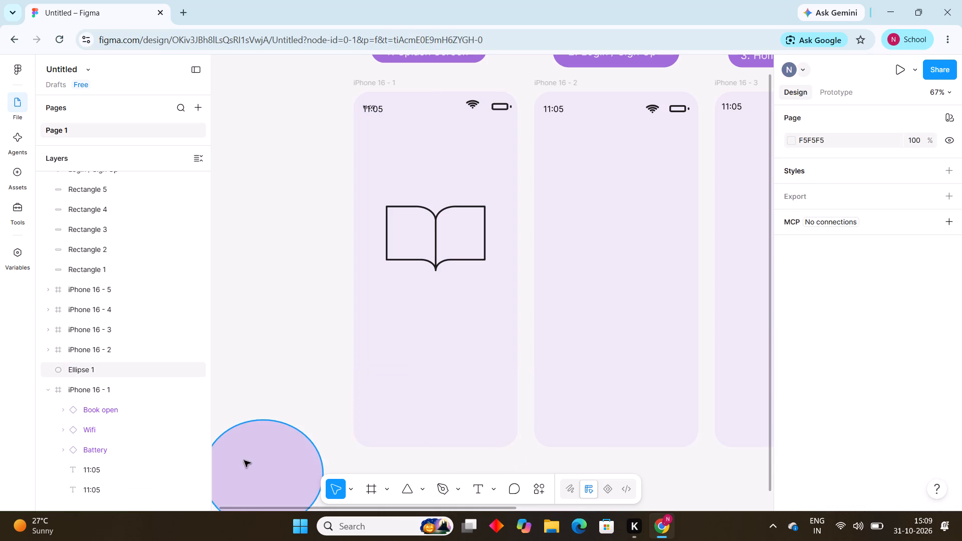
Move the remaining ellipse from the canvas back into the bottom of iPhone 16 - 1, to about X 90, Y 695.
drag(244, 460, 432, 422)
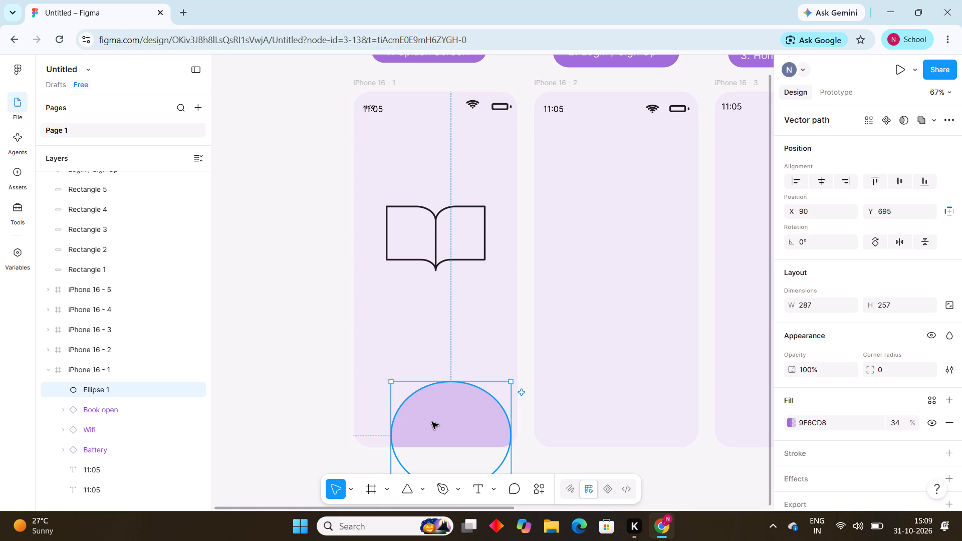
Stretch the ellipse past the frame's left edge to about 513 × 253, with its origin at about X -134, Y 699.
drag(389, 420, 362, 419)
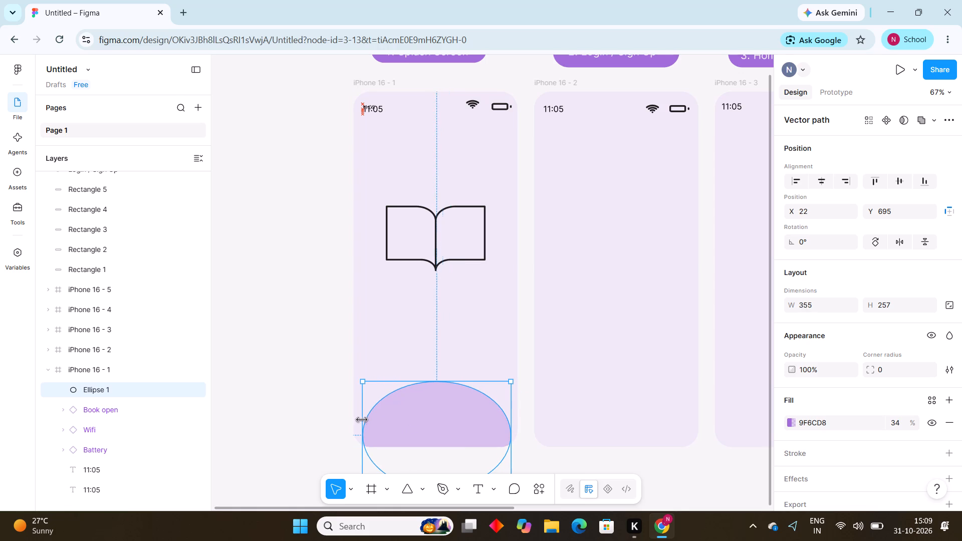
drag(362, 419, 314, 397)
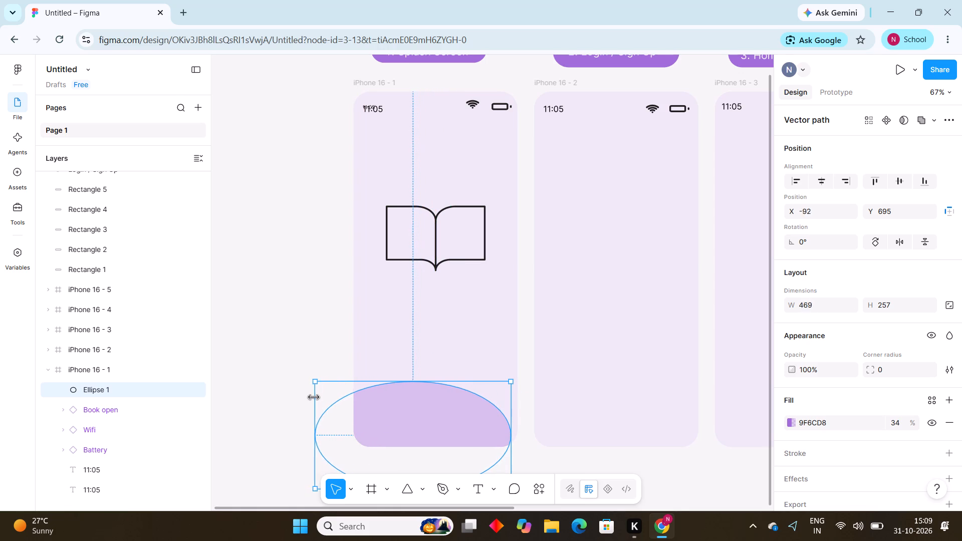
drag(314, 397, 298, 332)
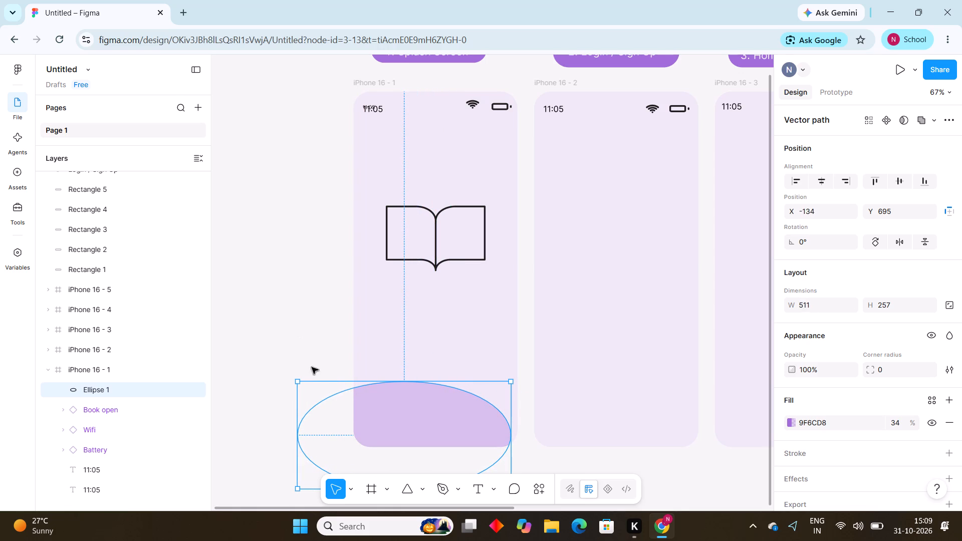
drag(322, 381, 325, 356)
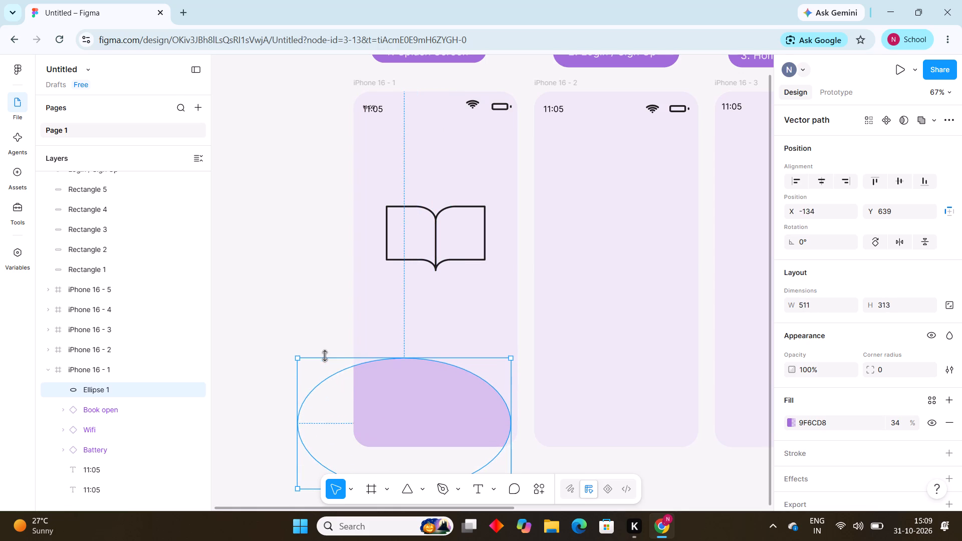
drag(325, 356, 301, 384)
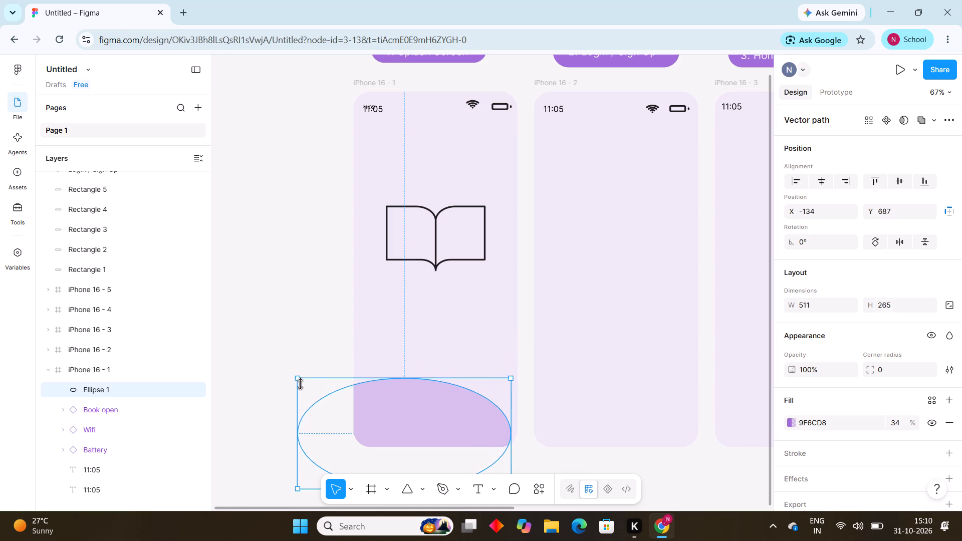
drag(301, 384, 302, 383)
click(318, 327)
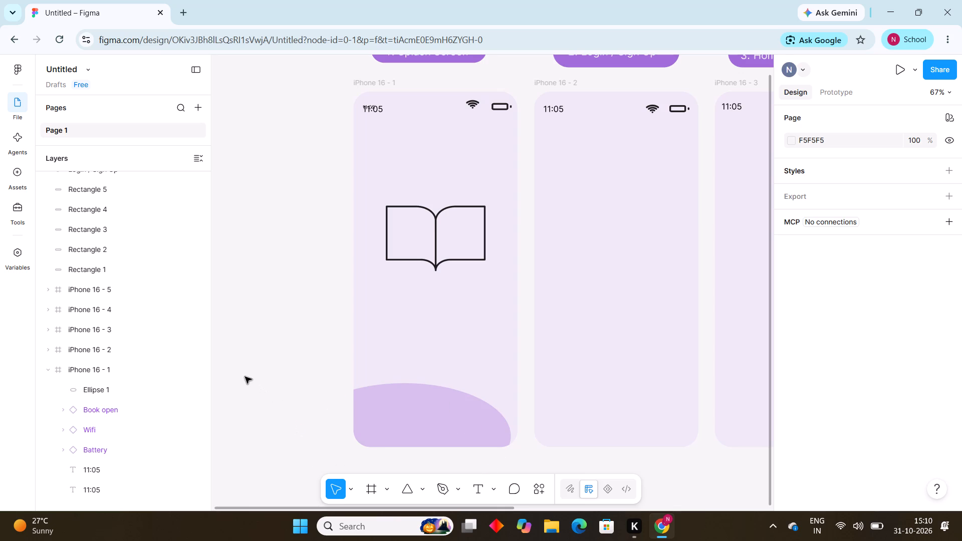
click(489, 424)
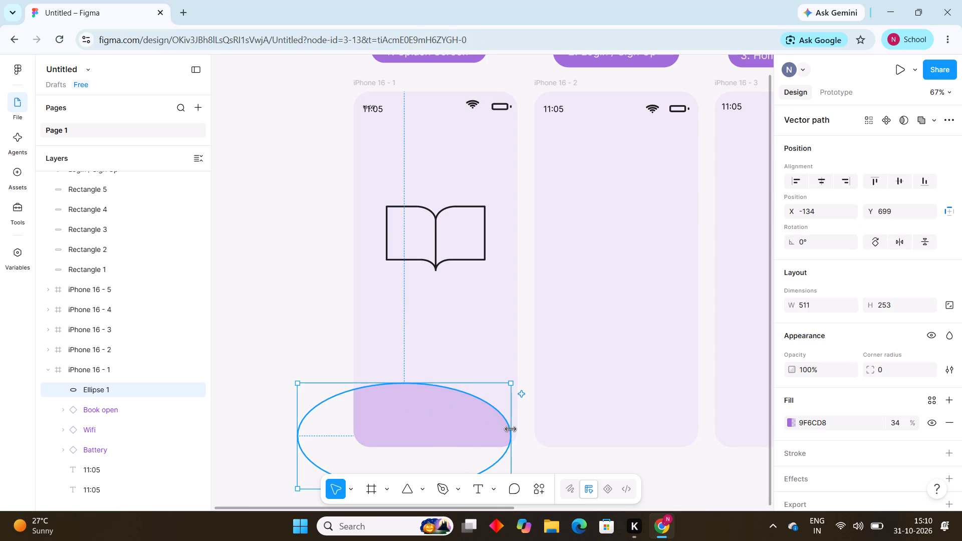
drag(510, 430, 519, 435)
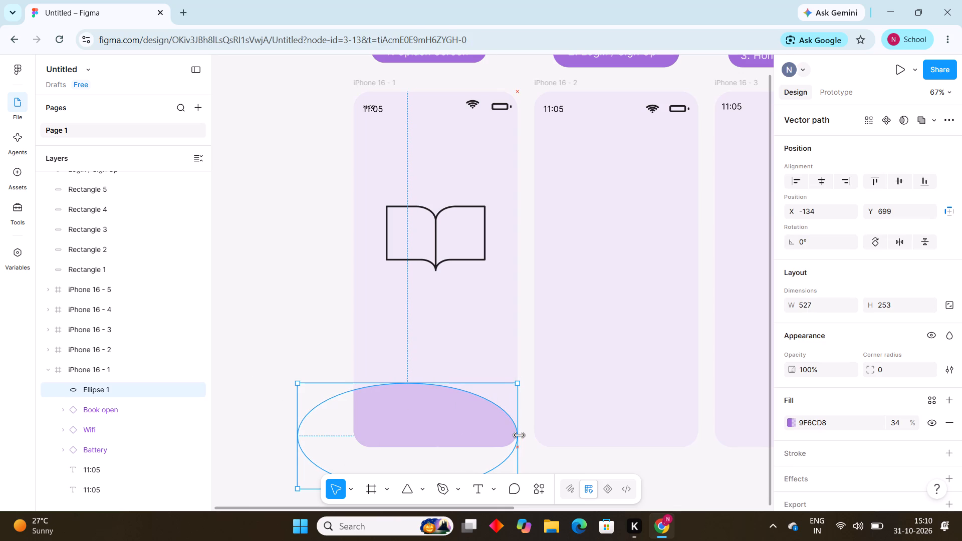
drag(519, 435, 512, 439)
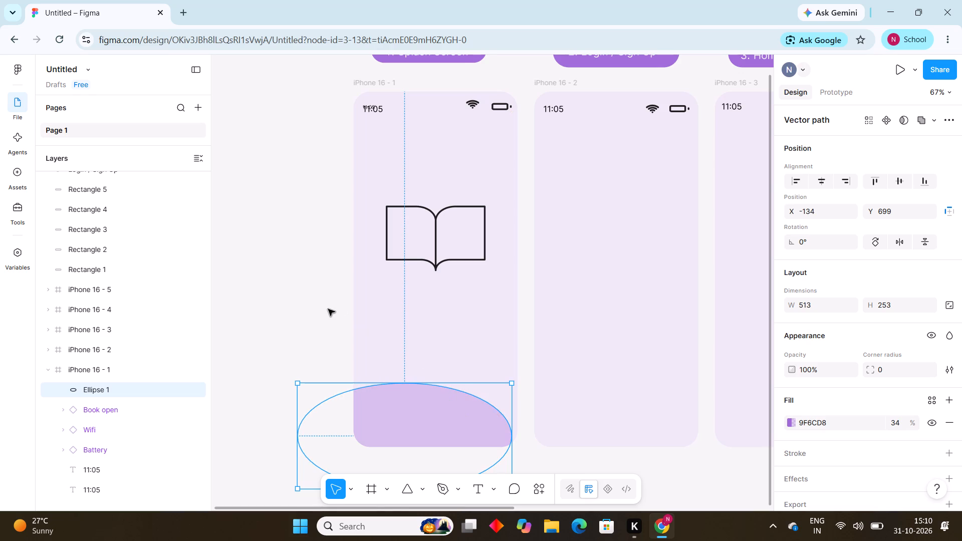
click(328, 309)
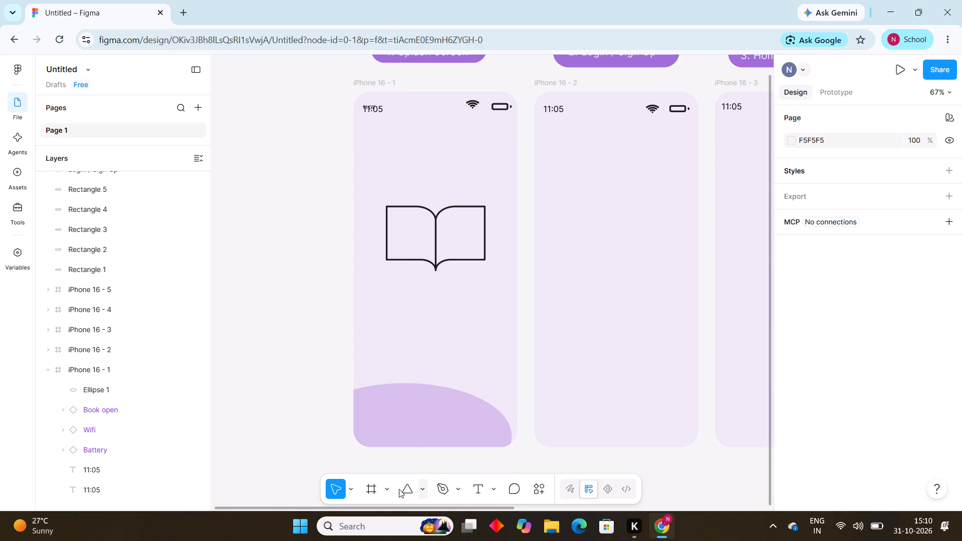
Add a new ellipse near the bottom-right of iPhone 16 - 1, over the purple ellipse's upper edge.
click(416, 488)
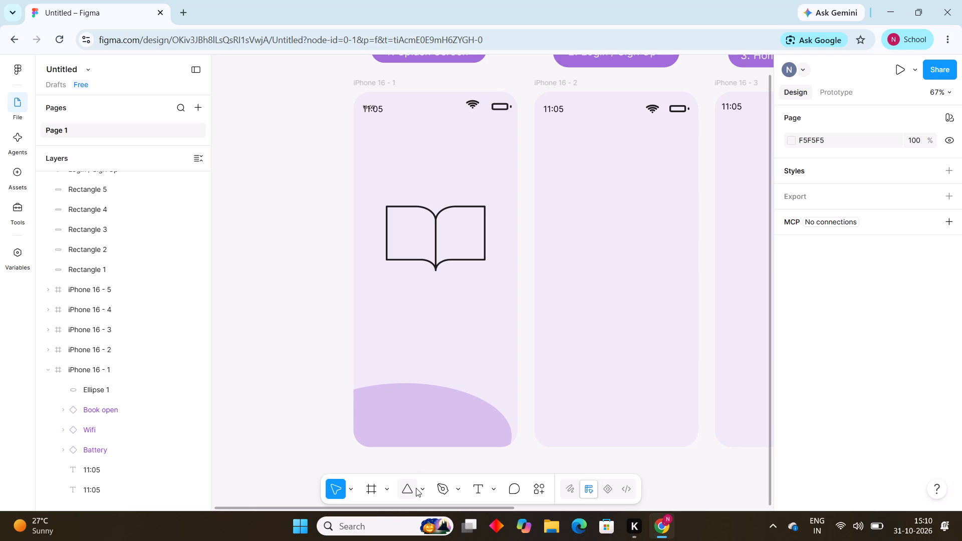
click(418, 488)
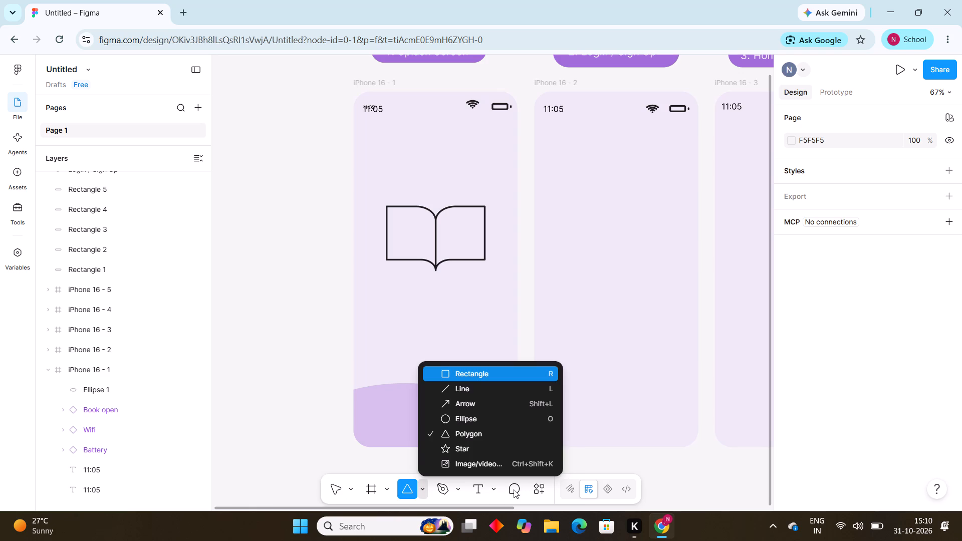
click(514, 489)
click(423, 488)
click(476, 418)
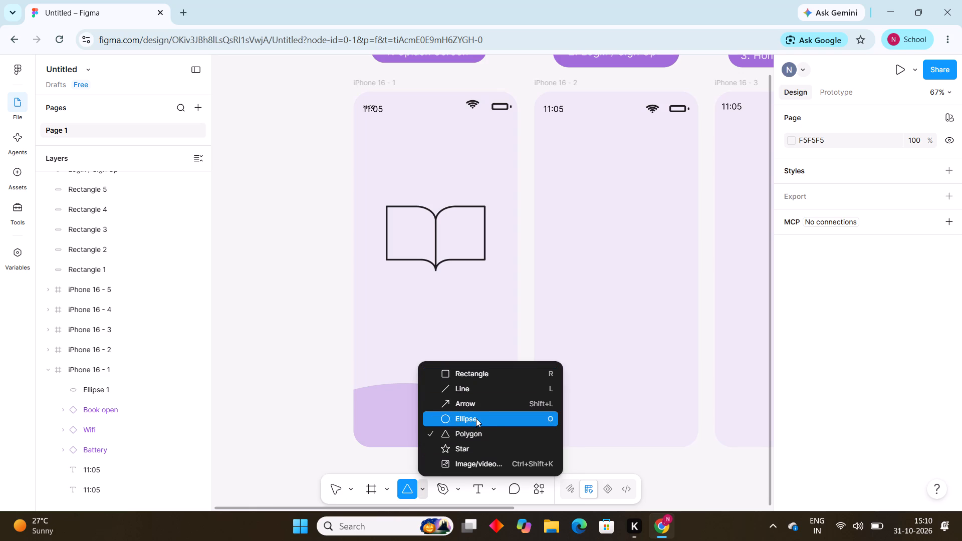
click(460, 386)
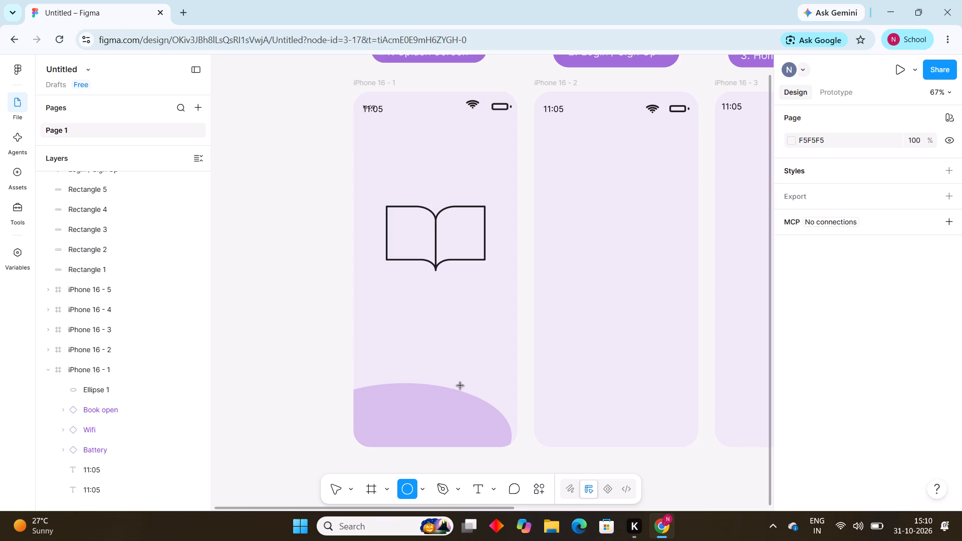
Enlarge the new ellipse at the bottom-right of iPhone 16 - 1 to about 228 × 207, with its origin at about X 207, Y 645.
drag(479, 386, 529, 386)
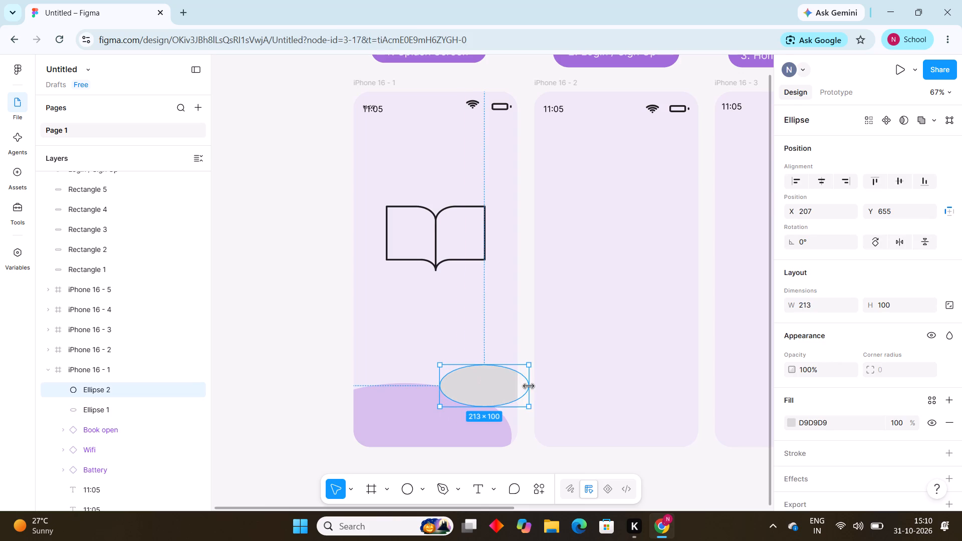
drag(529, 386, 535, 391)
drag(468, 404, 459, 450)
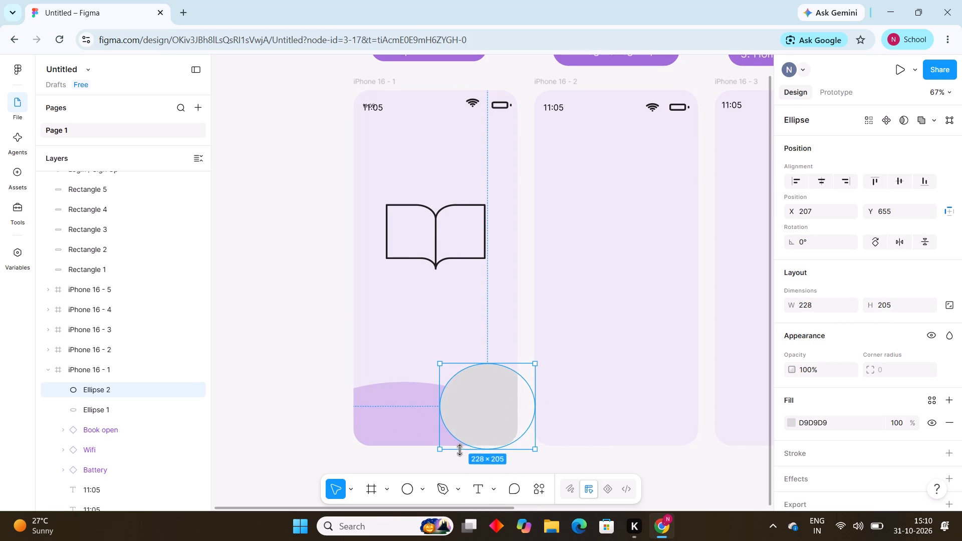
drag(459, 450, 460, 448)
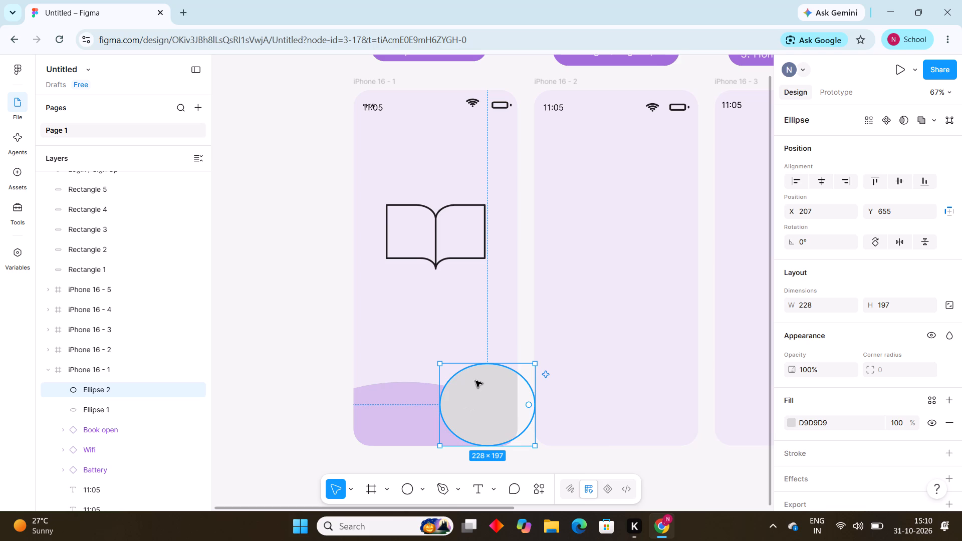
drag(491, 365, 505, 289)
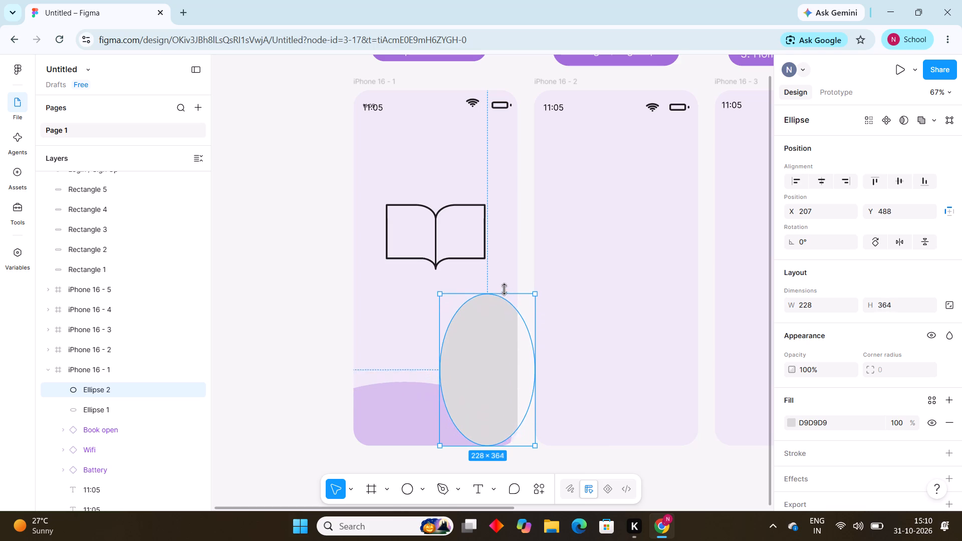
drag(505, 289, 537, 360)
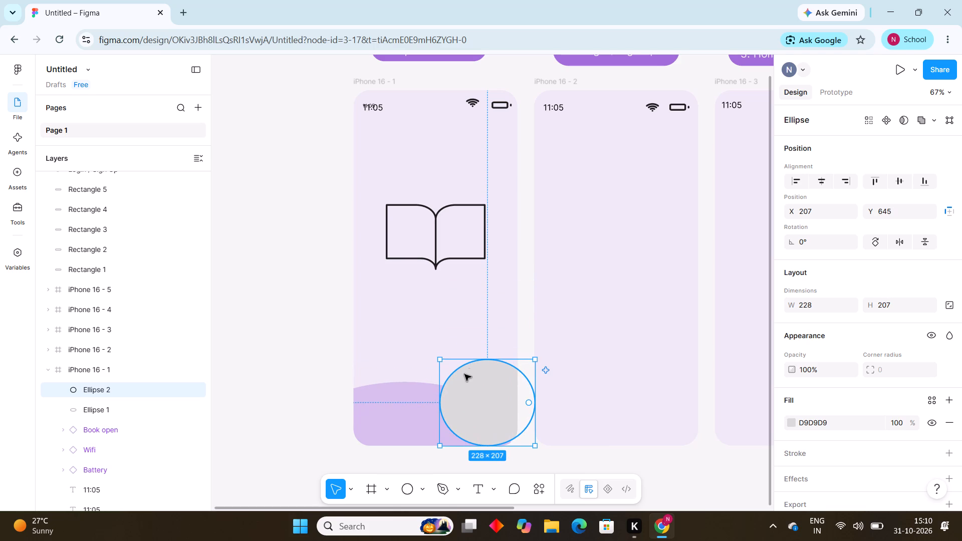
click(289, 354)
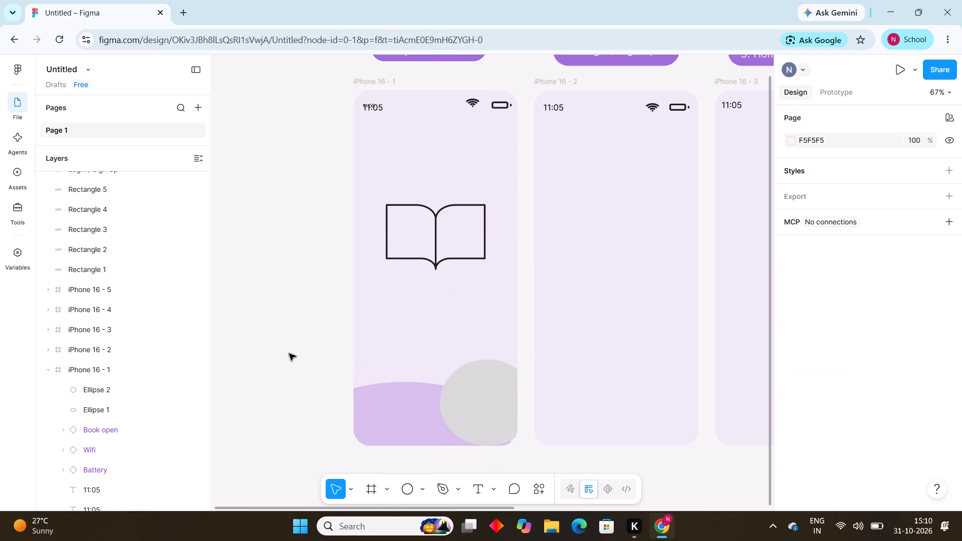
Fill the near-round ellipse with the page's purple 9F6CD8 and lower the fill's opacity to roughly one third.
click(481, 422)
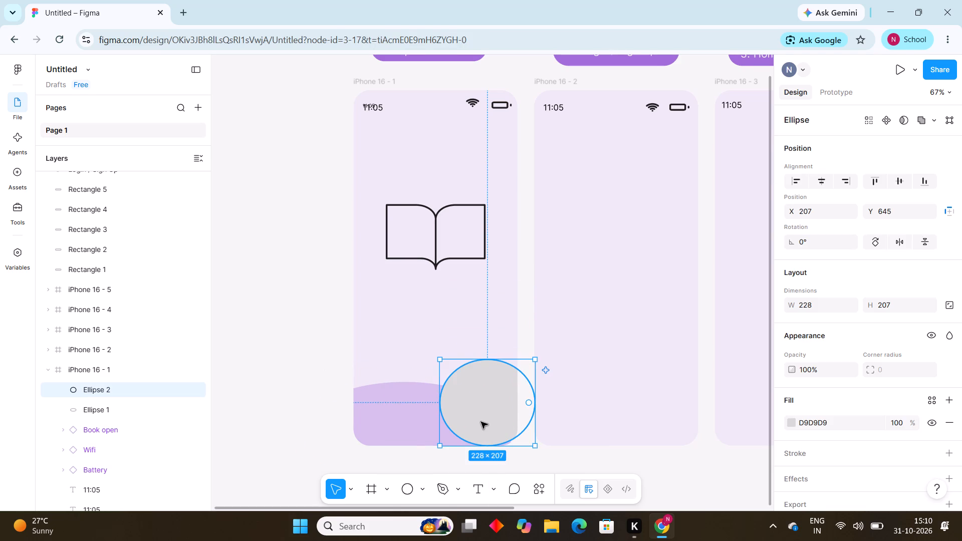
click(789, 424)
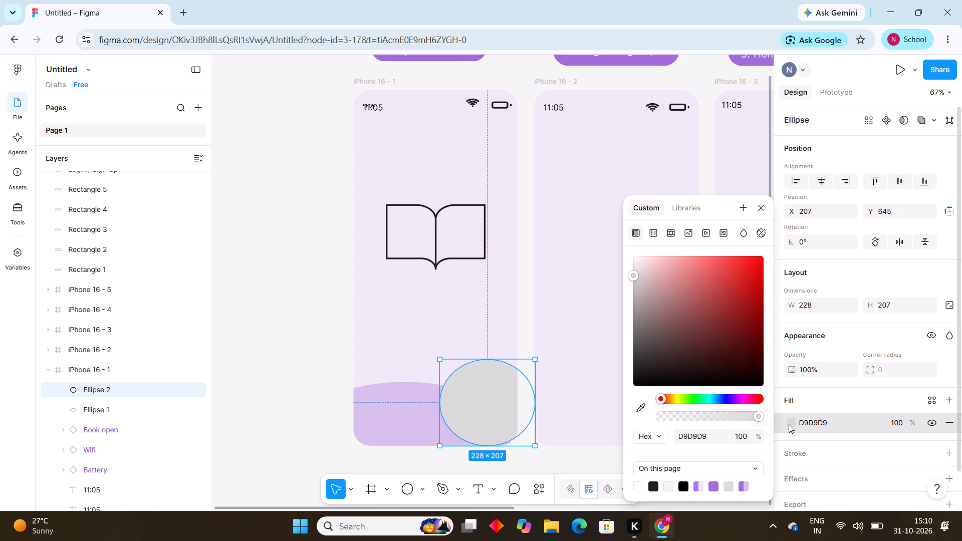
click(716, 487)
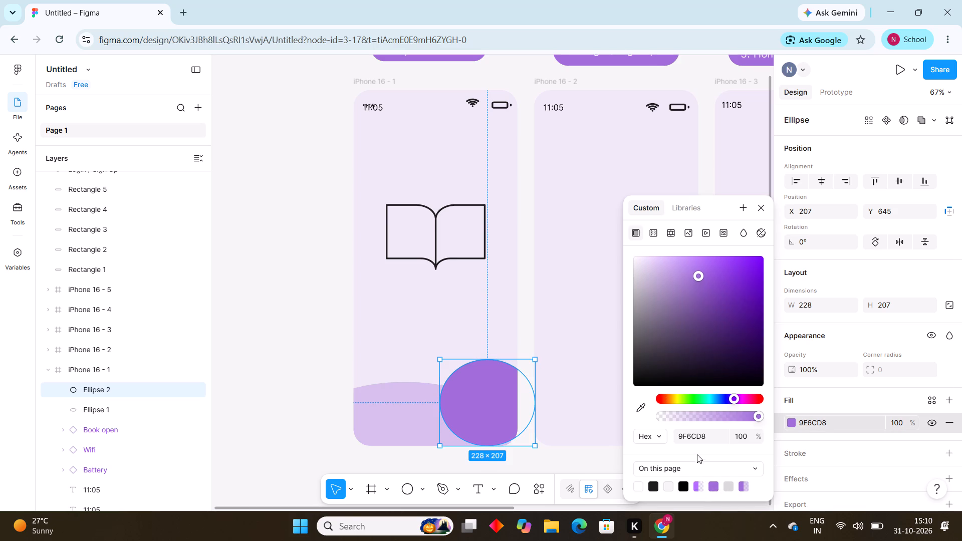
drag(746, 419, 728, 422)
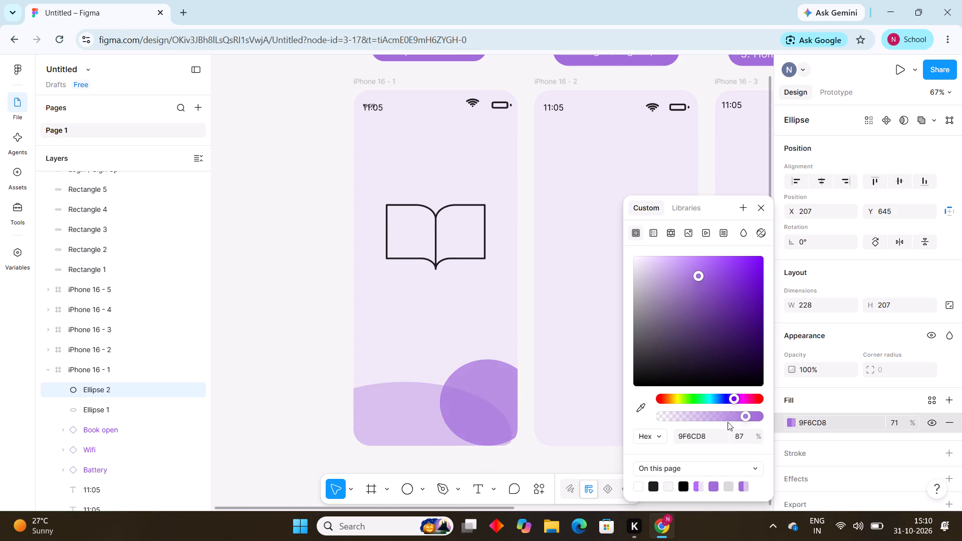
drag(728, 422, 660, 431)
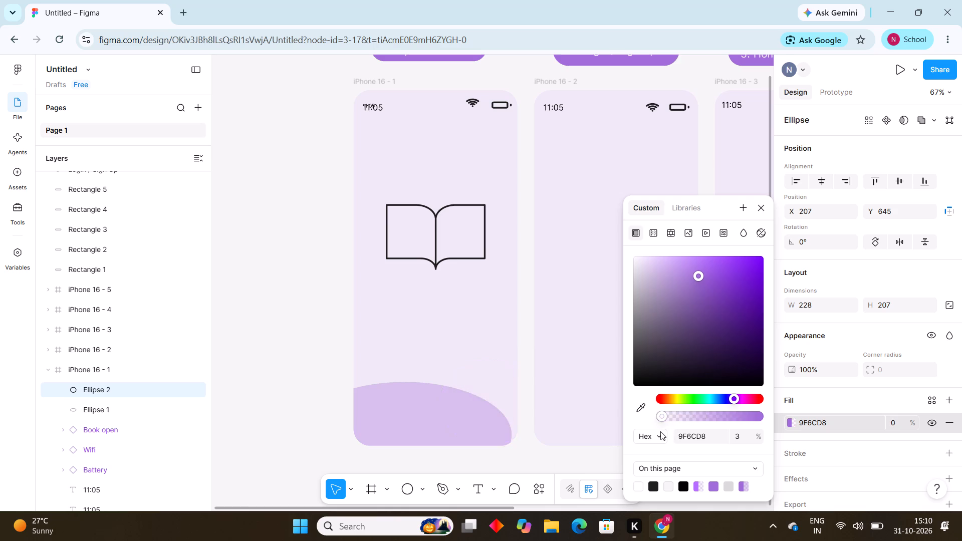
drag(660, 431, 677, 435)
drag(677, 435, 678, 435)
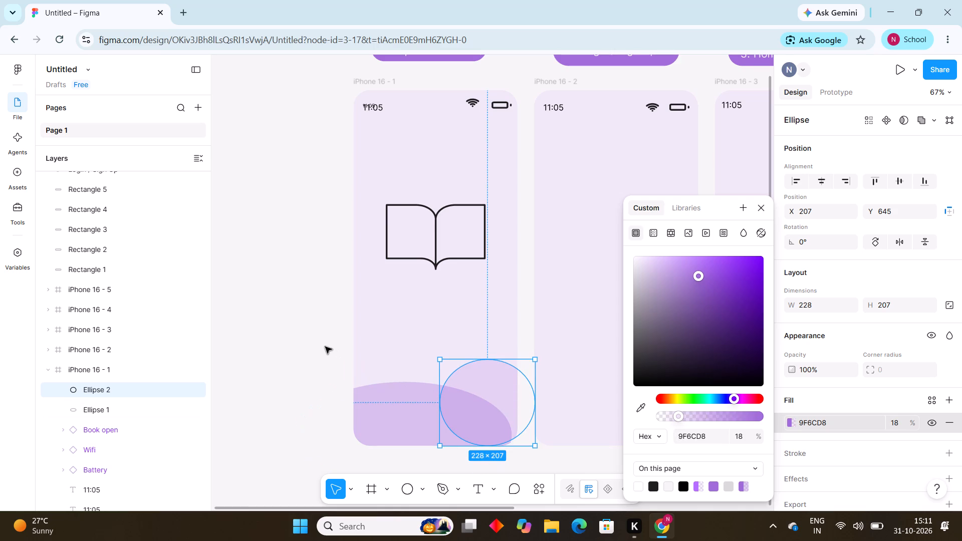
scroll(321, 346, right, 1)
drag(681, 417, 685, 417)
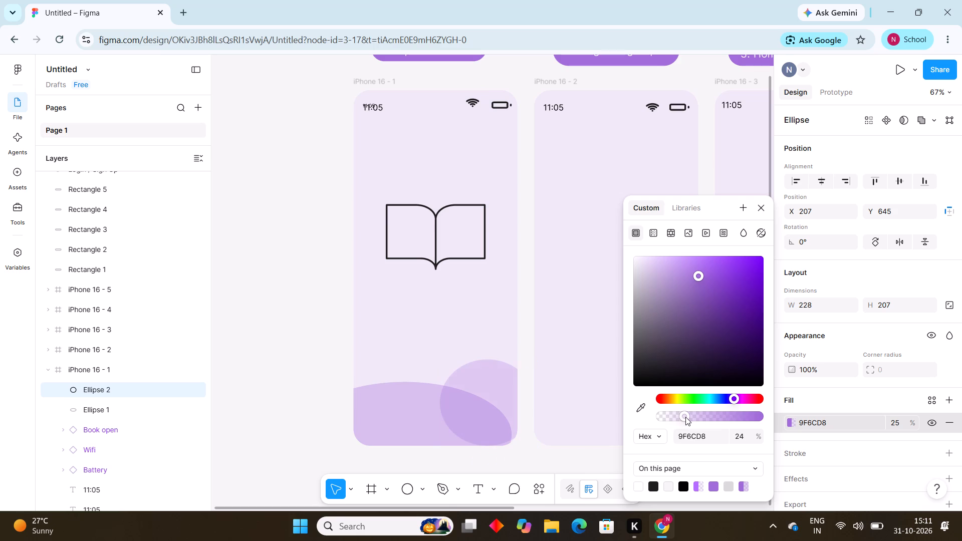
drag(685, 417, 693, 417)
click(326, 340)
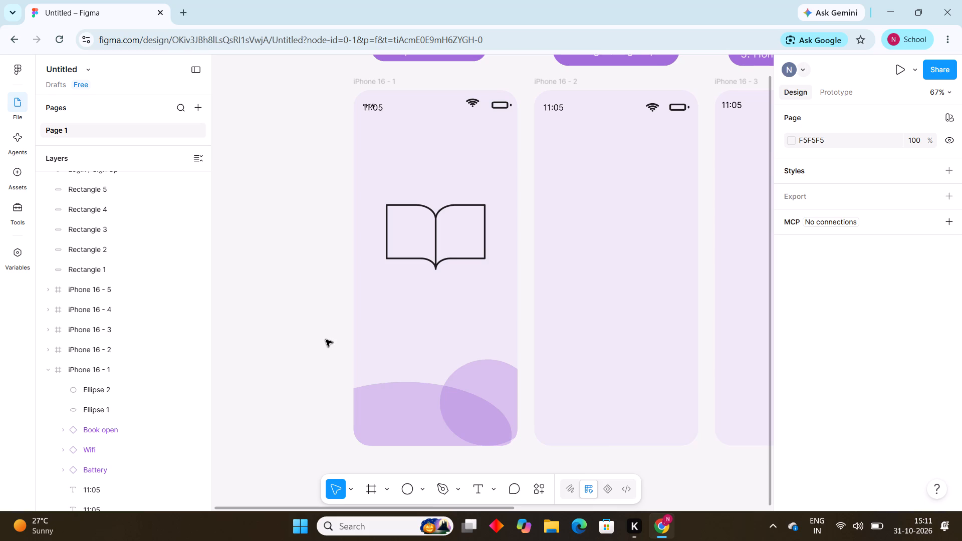
Draw a five-point star about 49 × 29 above the book icon's upper-right corner, at about X 296, Y 159.
click(421, 487)
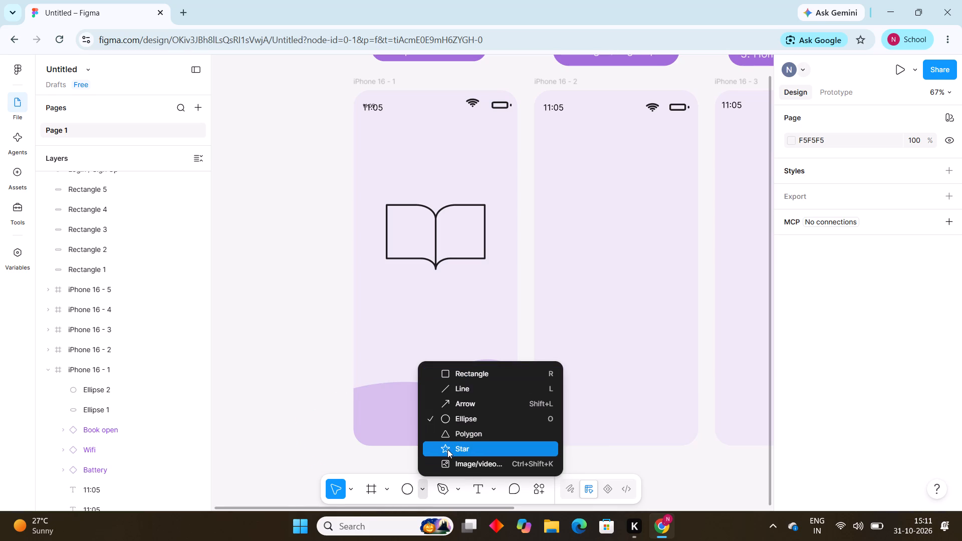
click(447, 449)
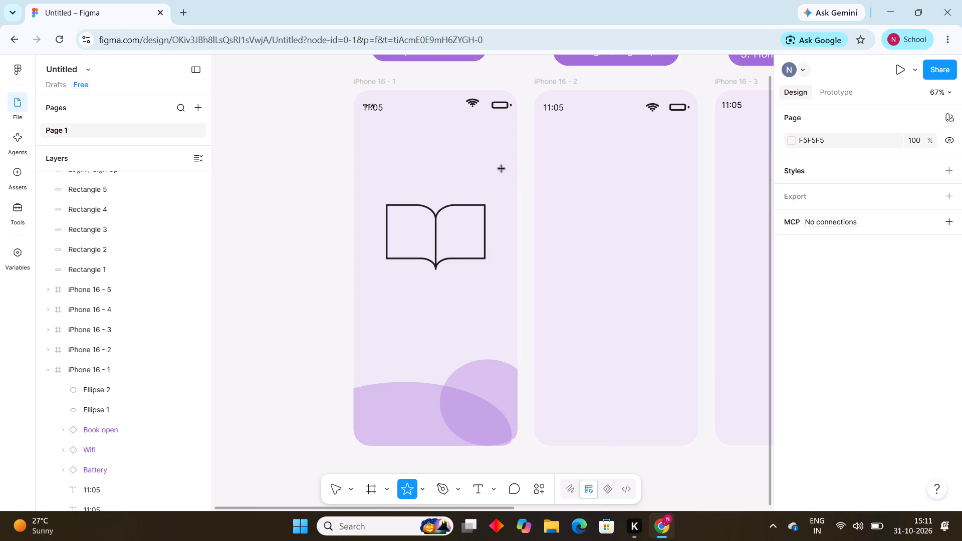
drag(483, 173, 494, 180)
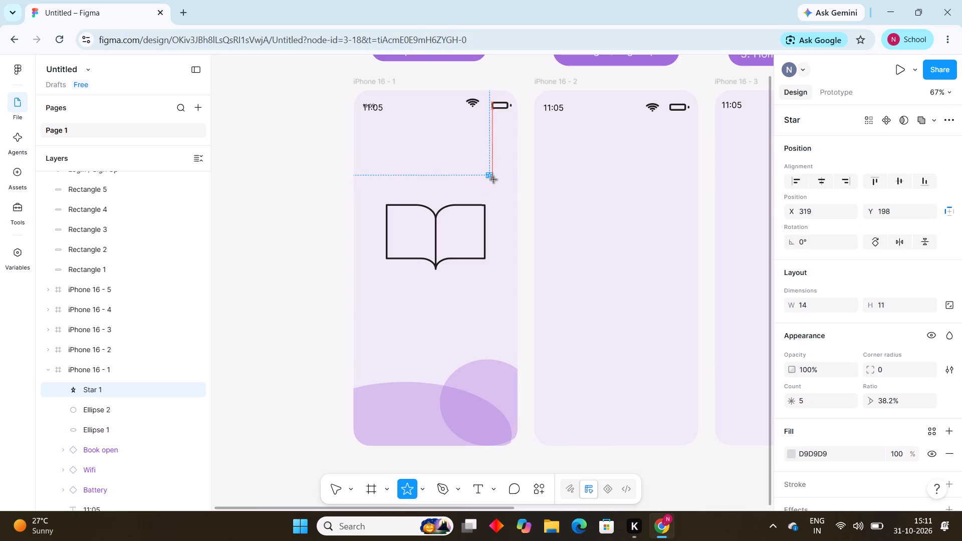
drag(494, 180, 507, 185)
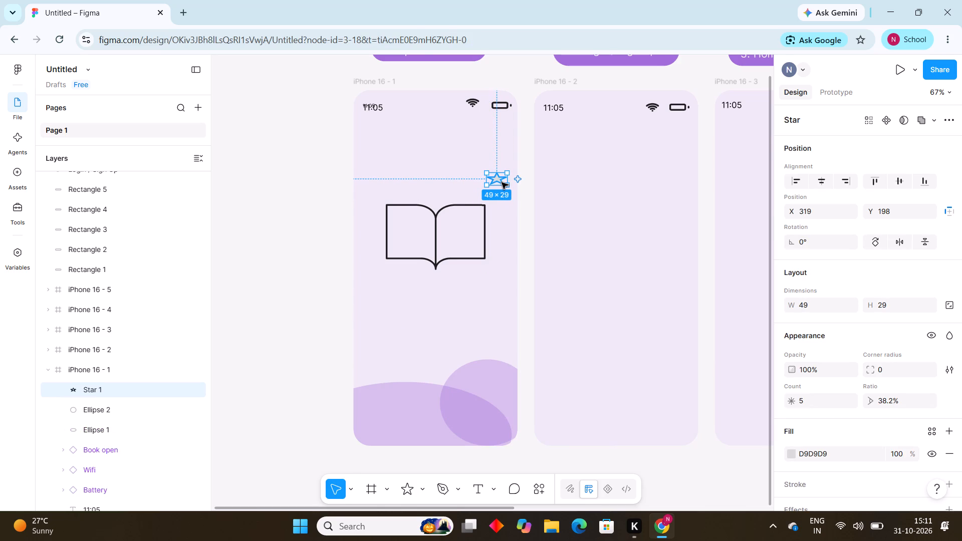
drag(502, 182, 492, 166)
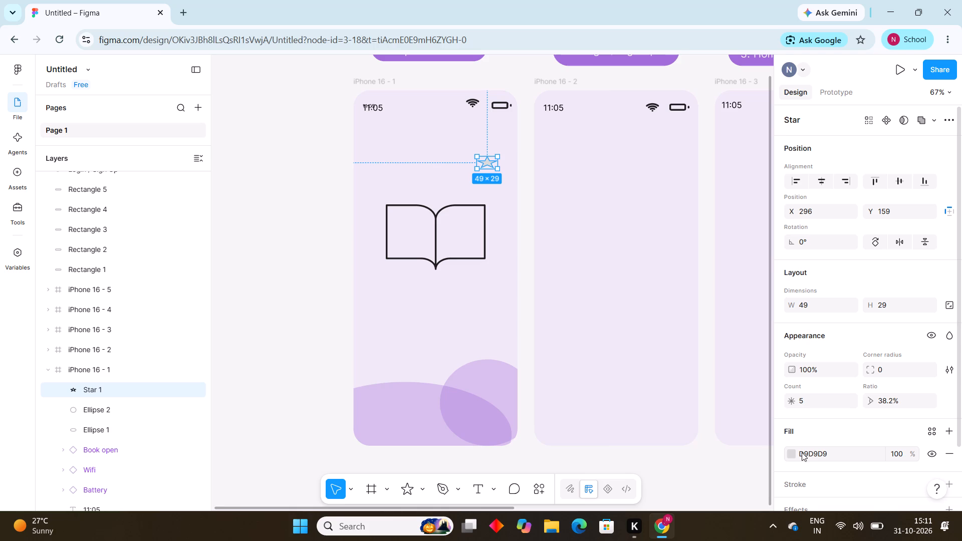
Fill the star with the page's translucent purple, 9F6CD8 at 34% opacity.
click(789, 449)
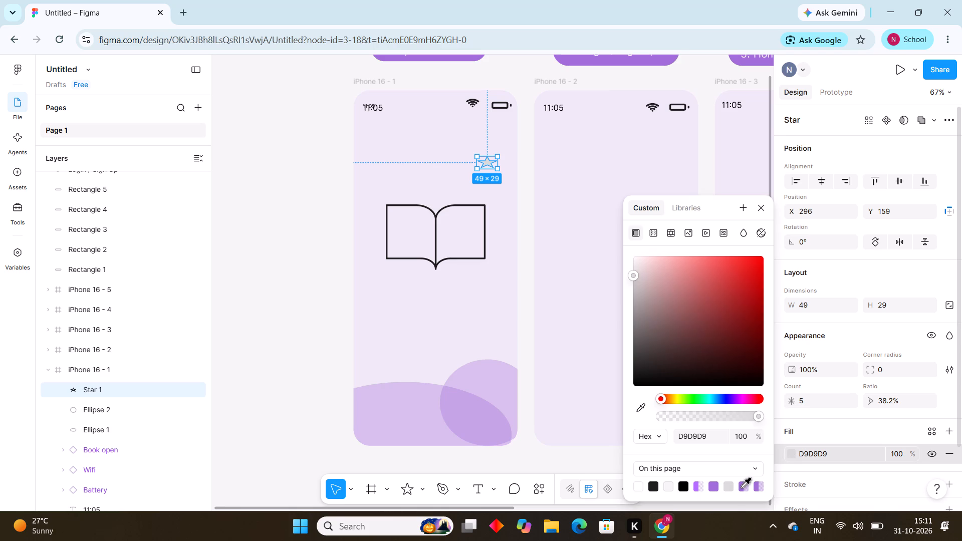
click(742, 487)
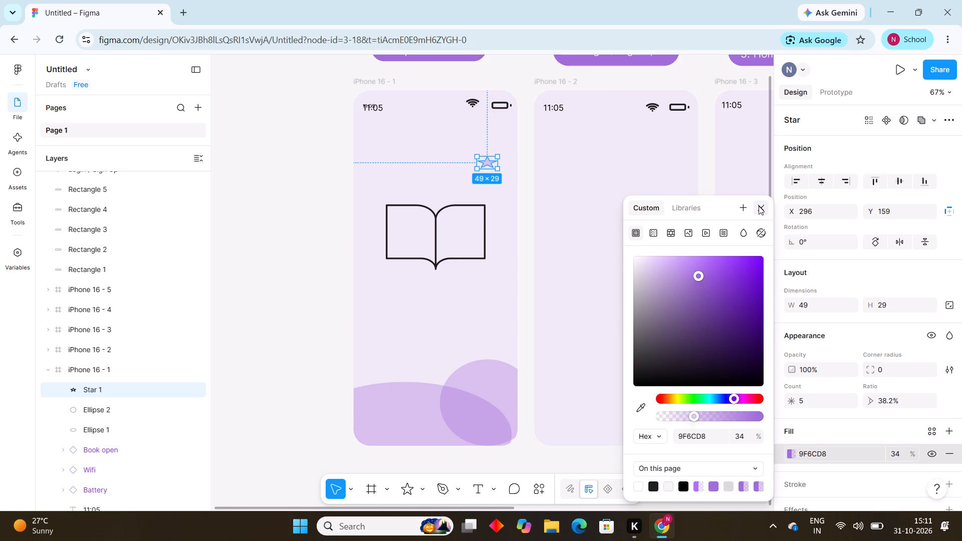
click(760, 204)
click(295, 222)
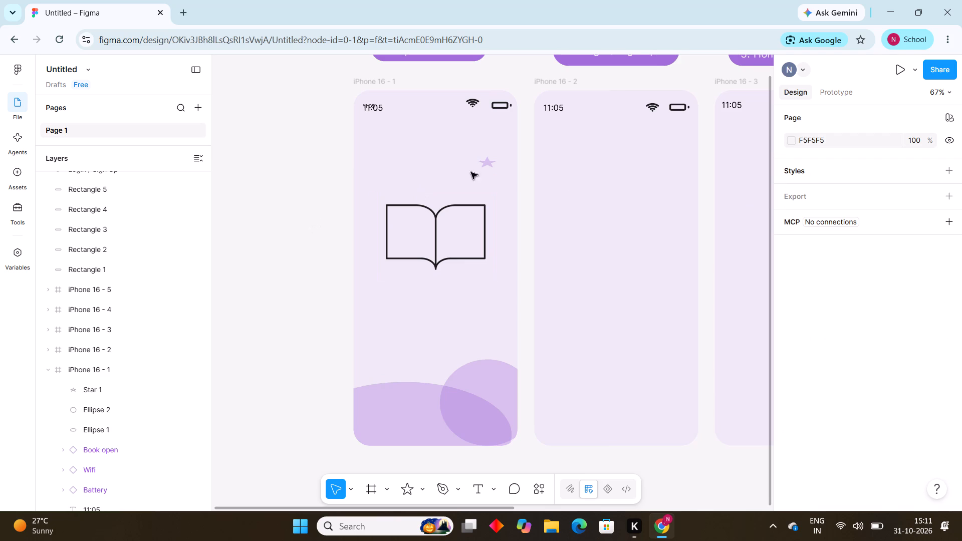
Duplicate the purple star and place the copy just below and to the right of the original, near the book icon's upper-right corner.
click(492, 163)
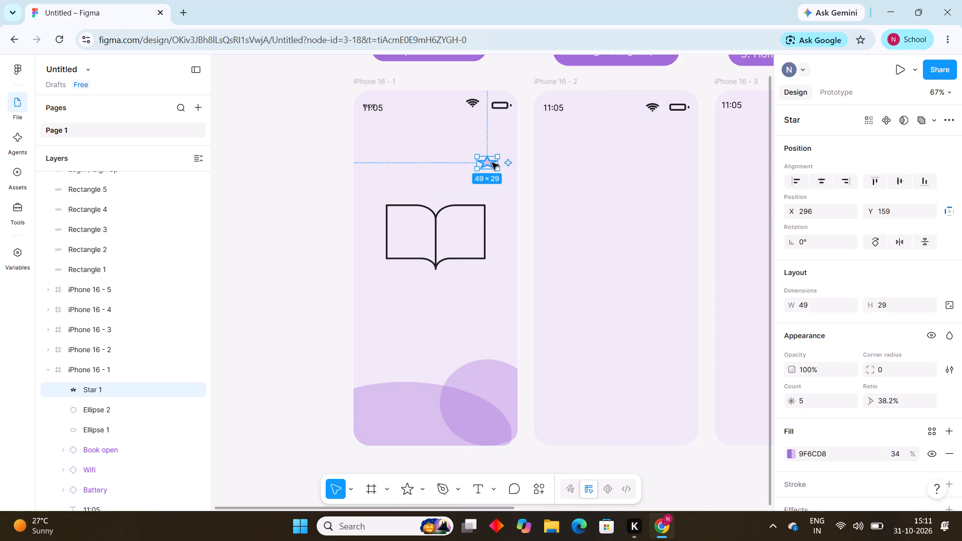
key(ctrl+c)
key(ctrl+v)
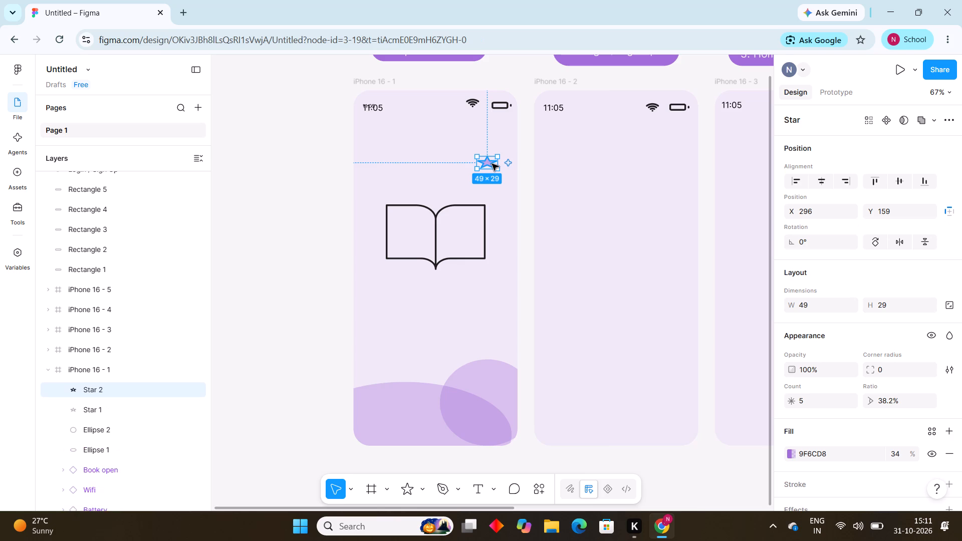
drag(492, 164, 504, 185)
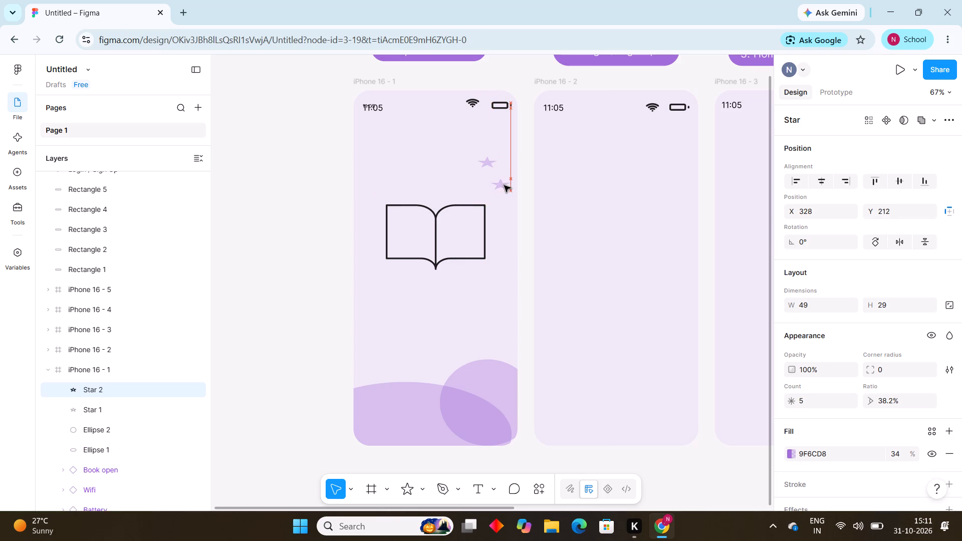
drag(504, 185, 504, 187)
drag(501, 188, 507, 183)
click(310, 166)
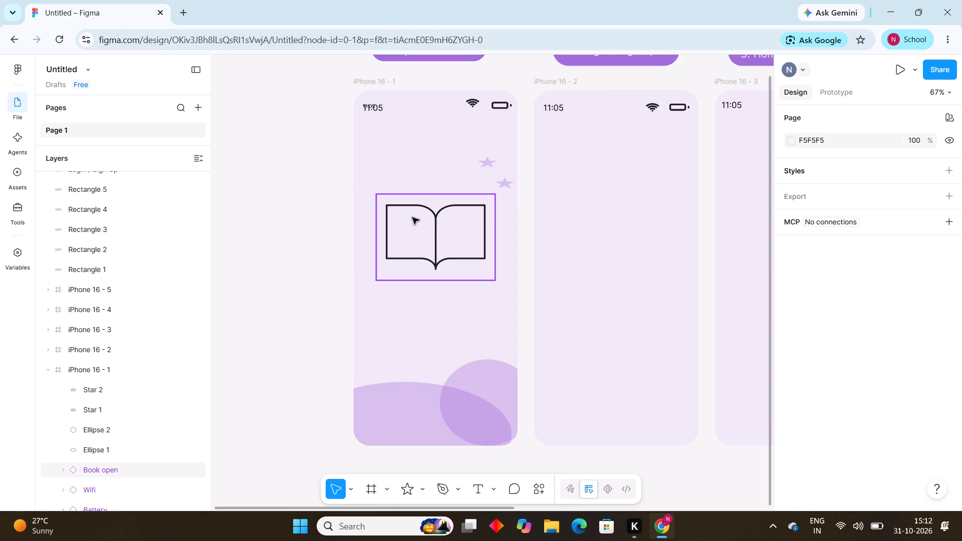
Move the Book open icon slightly up and to the right, to about X 63, Y 222.
drag(422, 221, 425, 208)
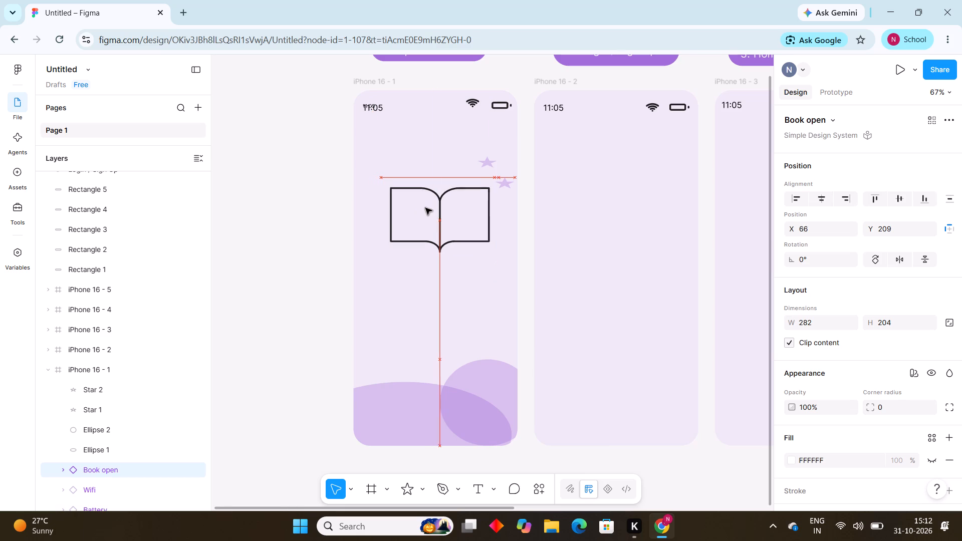
drag(425, 208, 424, 209)
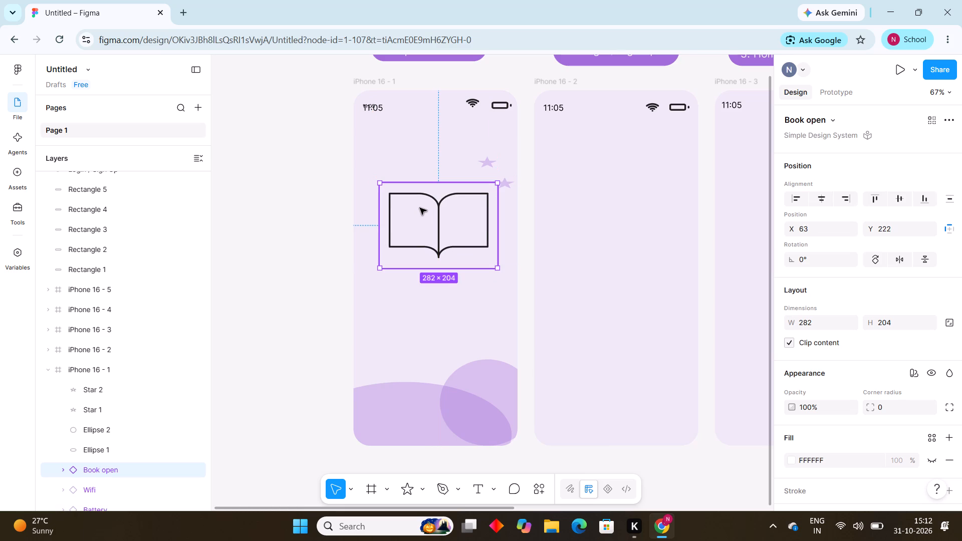
click(246, 216)
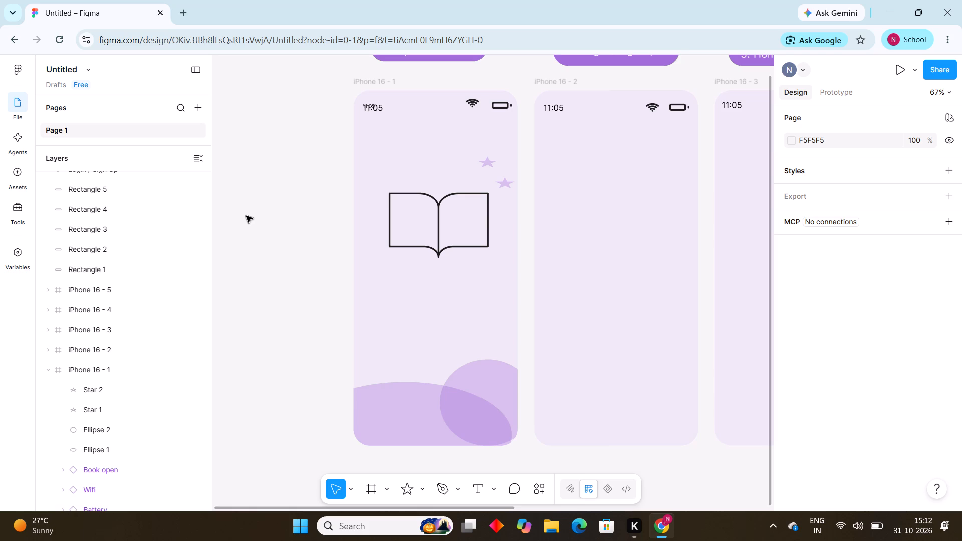
Search Google in a new browser tab for "cap", refining the query to "graduation cap".
click(187, 5)
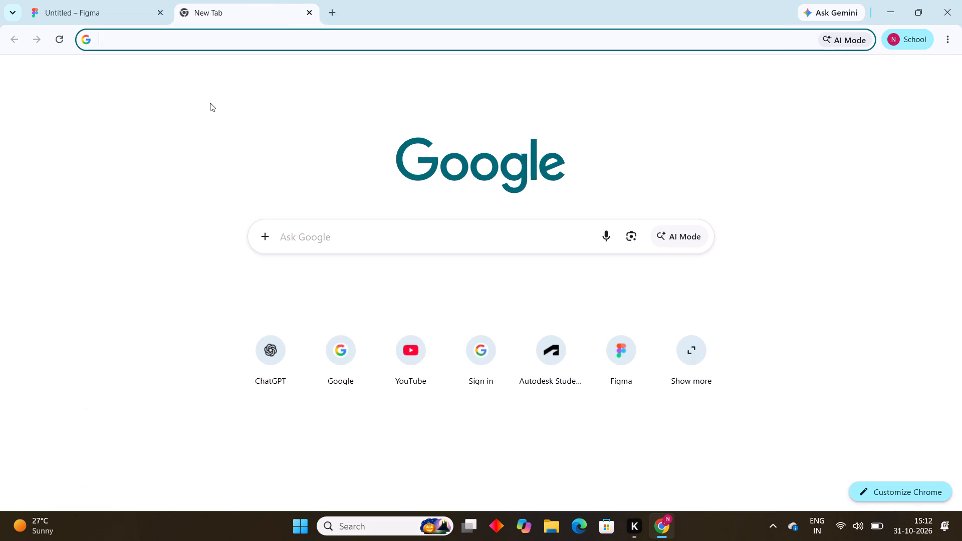
click(328, 227)
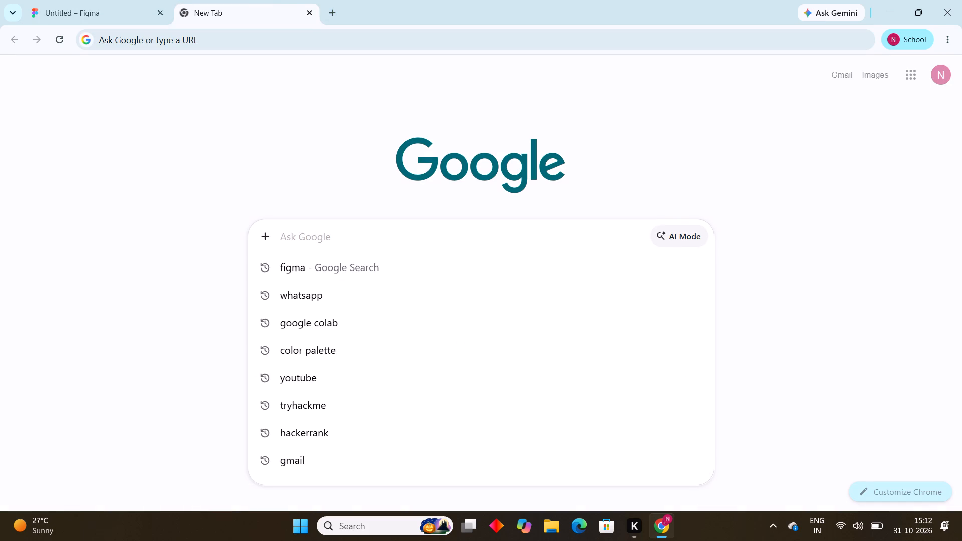
text(cap)
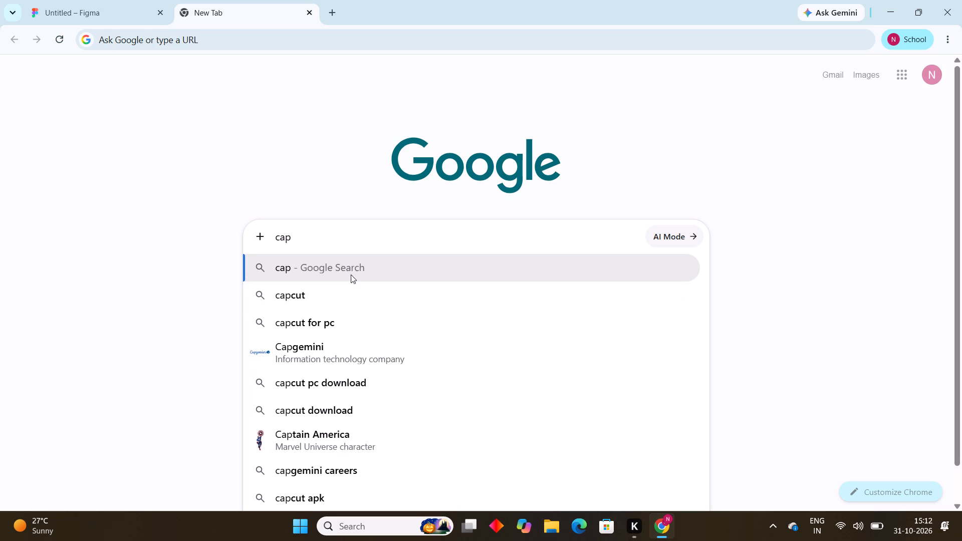
click(347, 262)
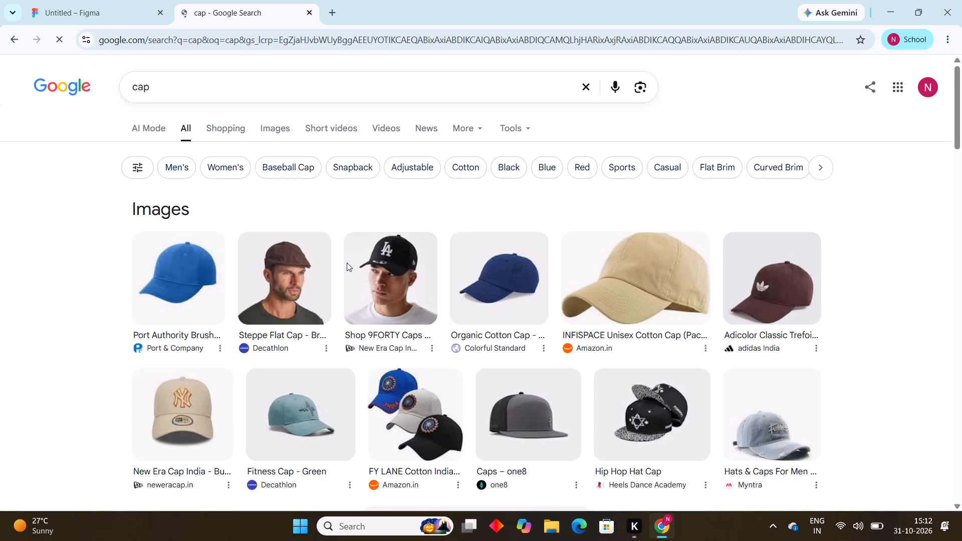
click(202, 83)
key(BackSpace)
key(BackSpace)
key(BackSpace)
text(gradua)
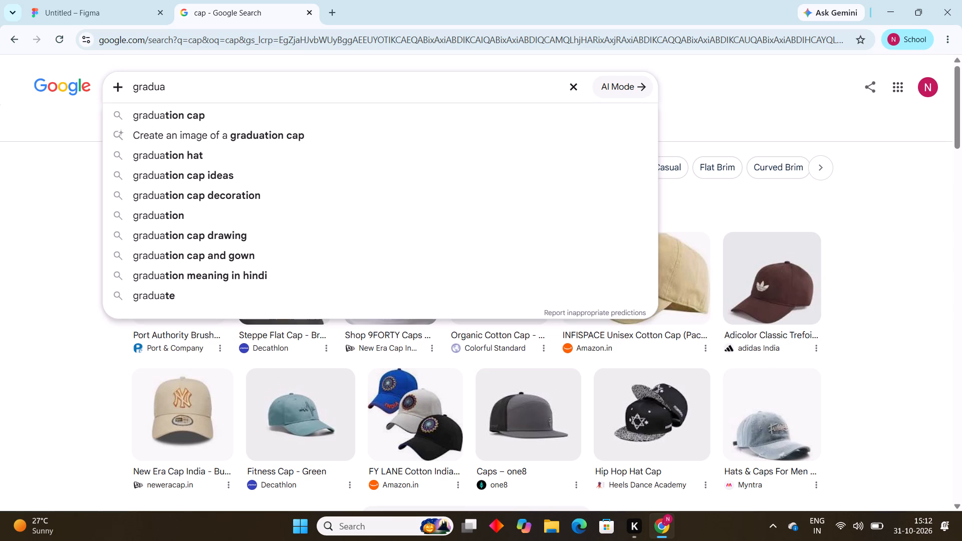
click(214, 114)
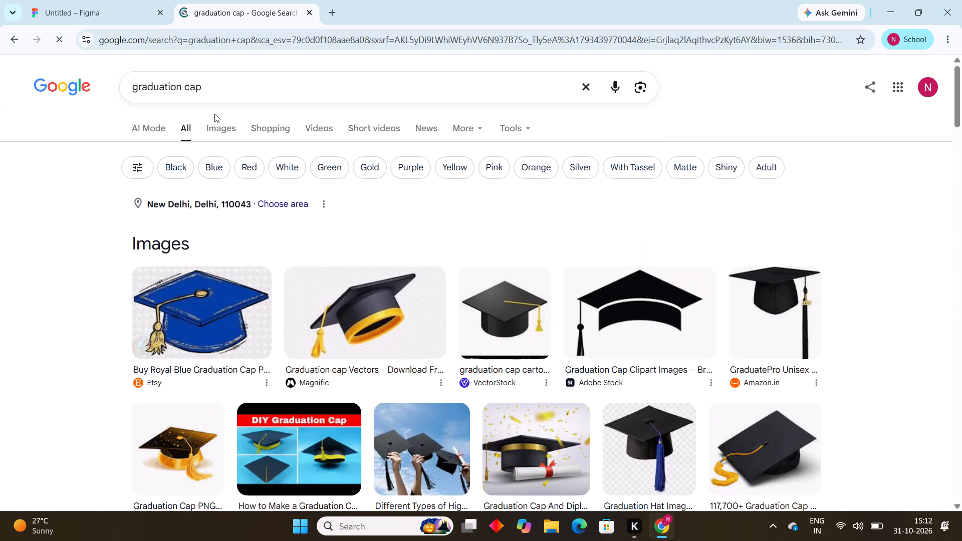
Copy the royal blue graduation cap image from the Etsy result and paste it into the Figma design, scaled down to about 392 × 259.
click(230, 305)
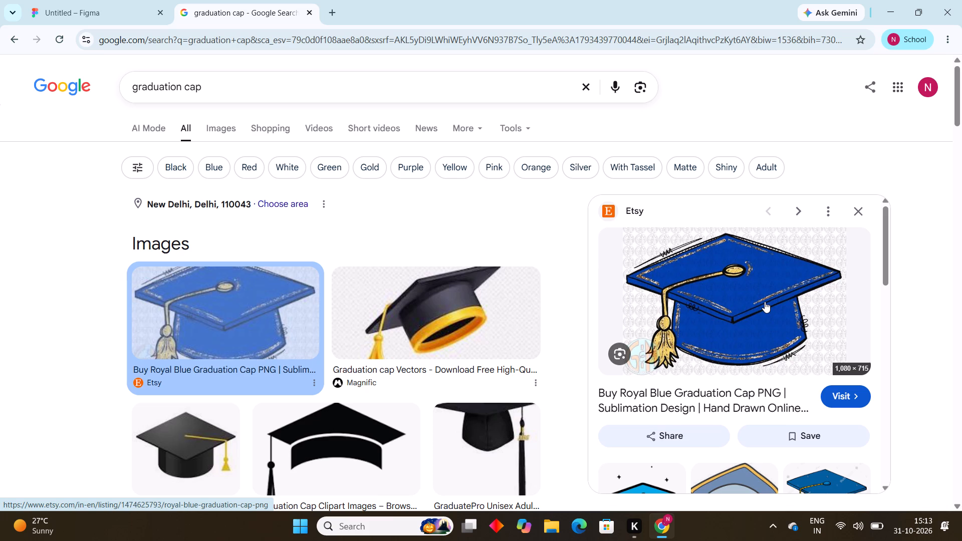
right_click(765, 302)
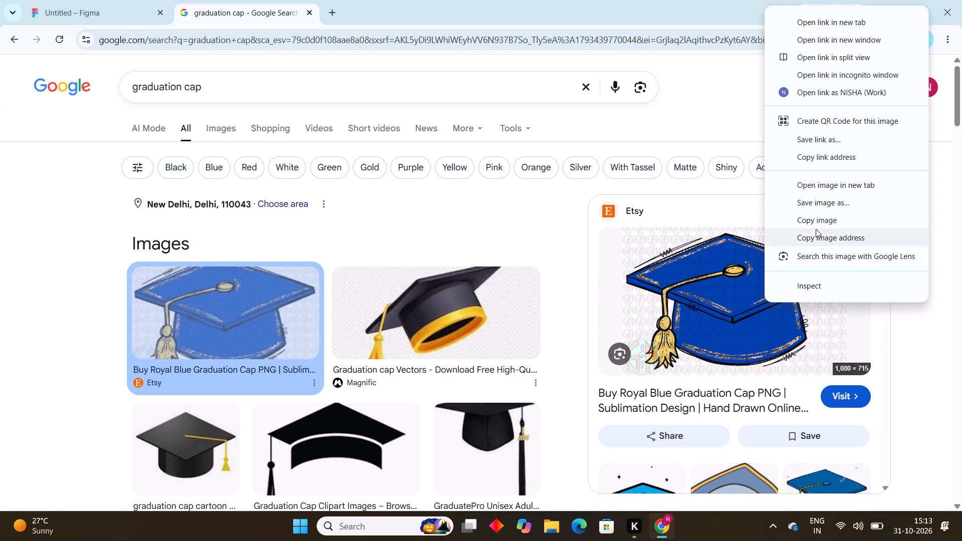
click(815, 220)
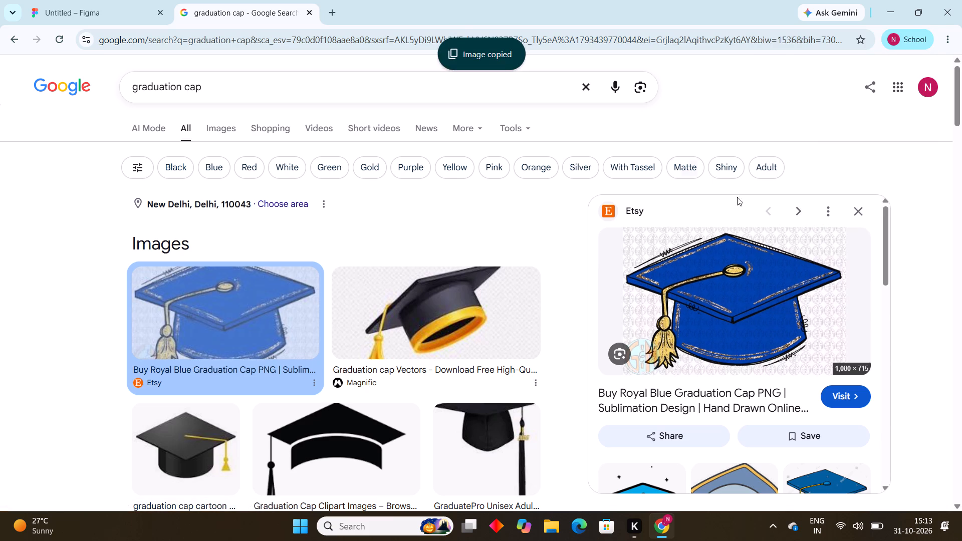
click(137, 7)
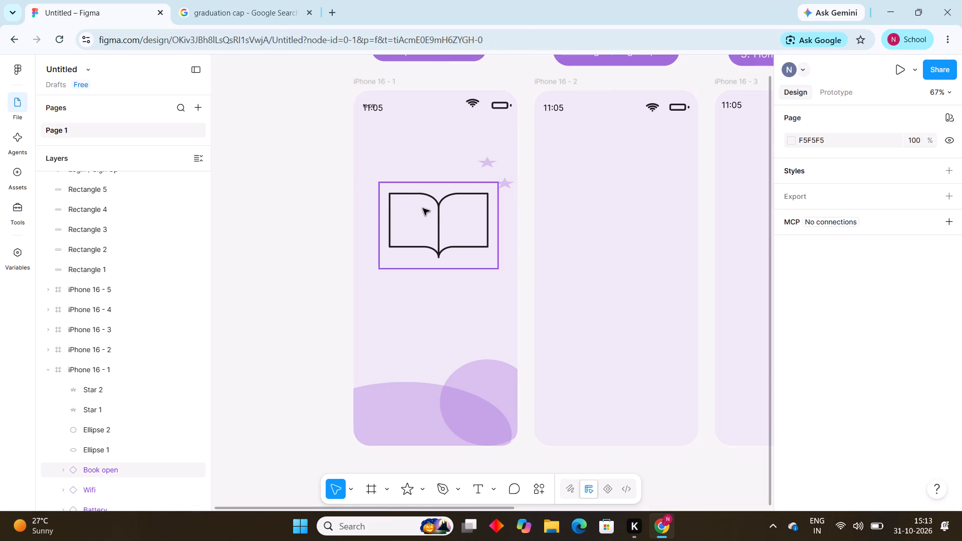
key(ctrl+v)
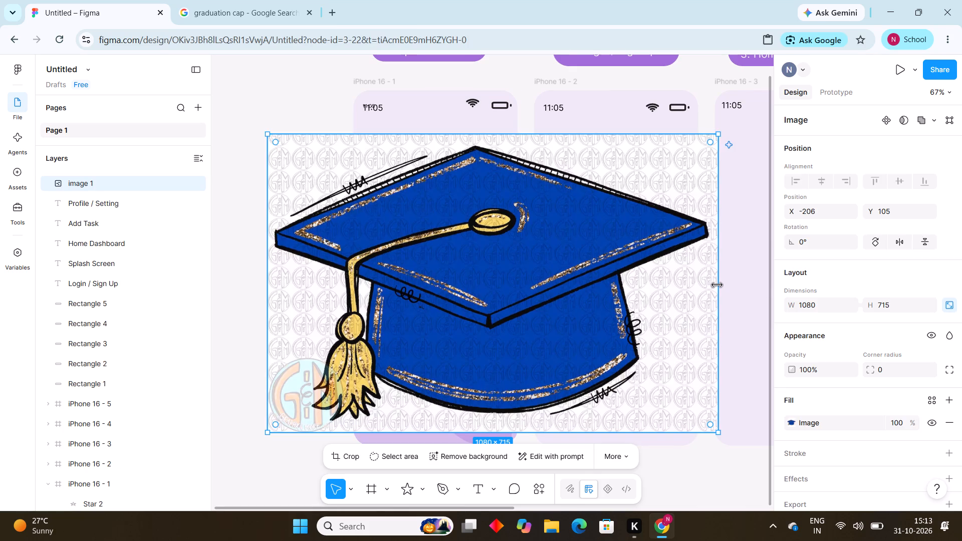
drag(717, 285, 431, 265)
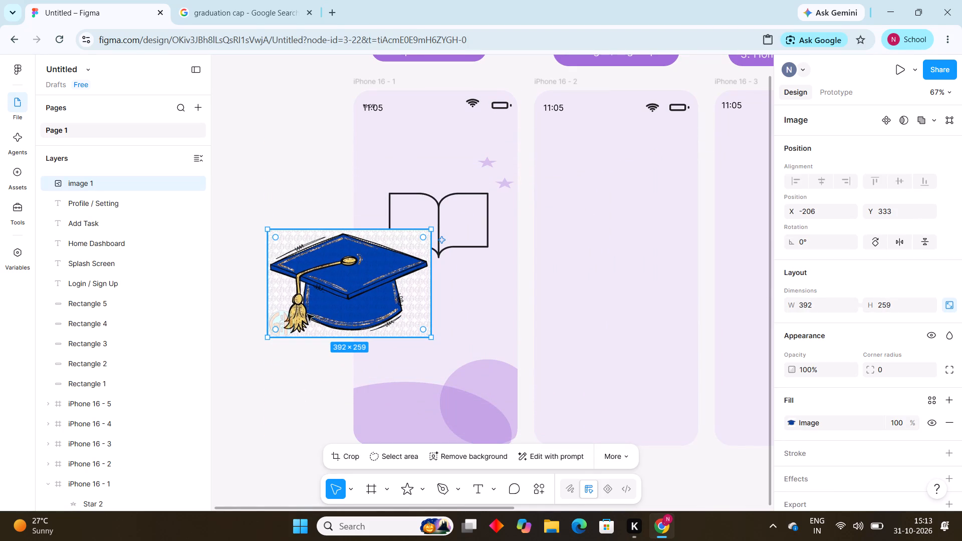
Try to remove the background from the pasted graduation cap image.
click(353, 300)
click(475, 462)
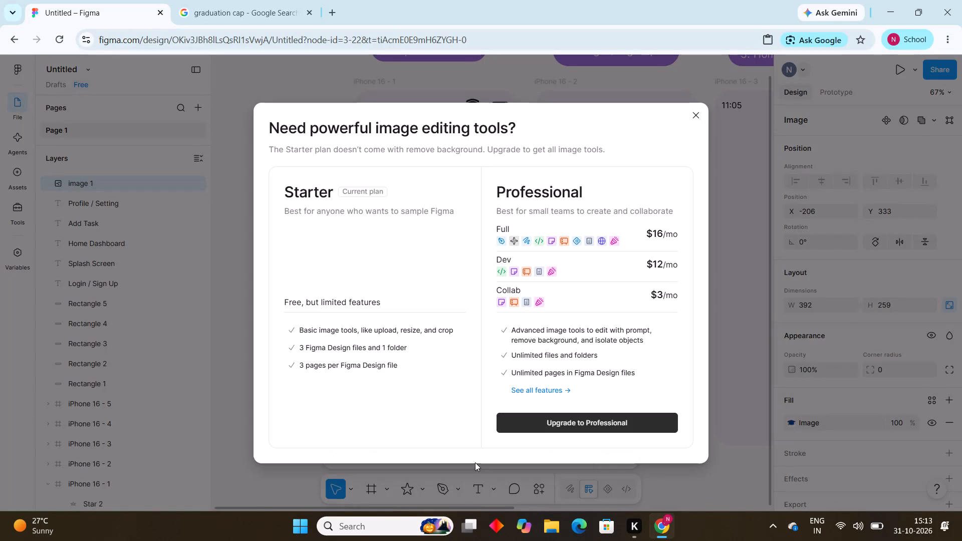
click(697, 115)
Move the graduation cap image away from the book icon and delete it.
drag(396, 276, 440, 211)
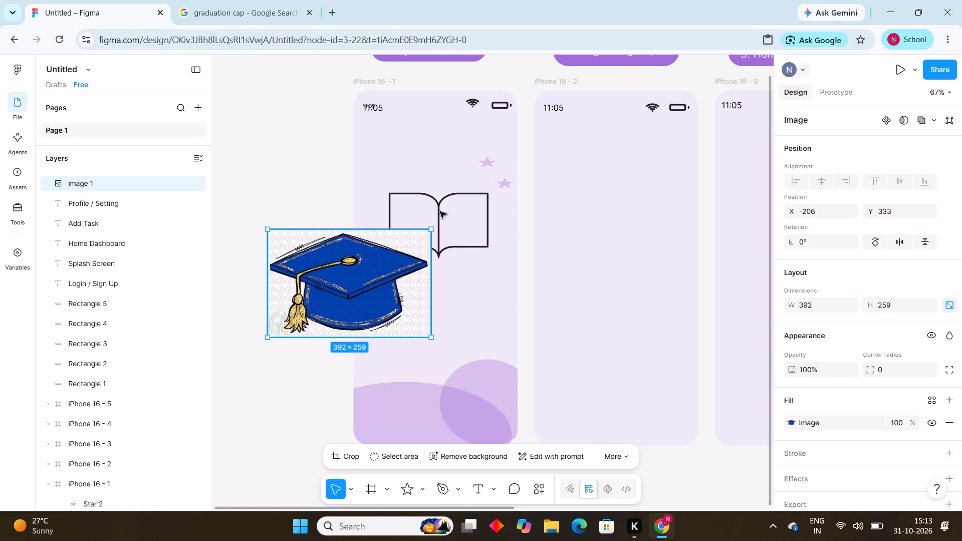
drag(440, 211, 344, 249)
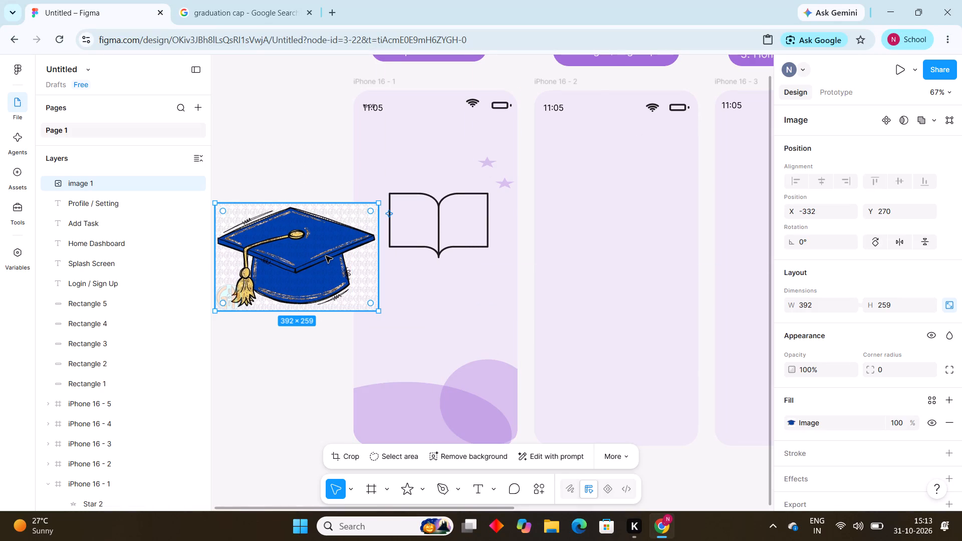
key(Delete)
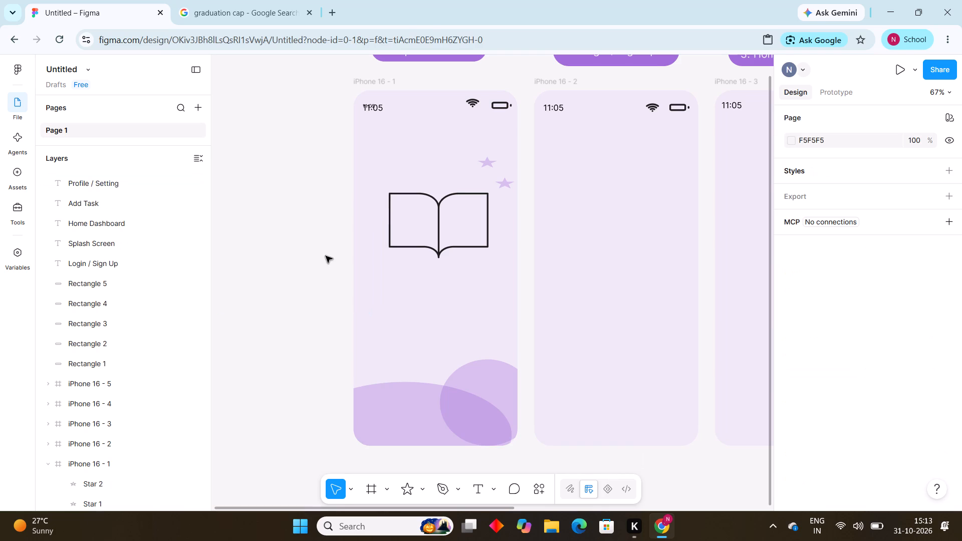
Search the component libraries for "graduation cap", and close the search without inserting anything.
key(ctrl+i)
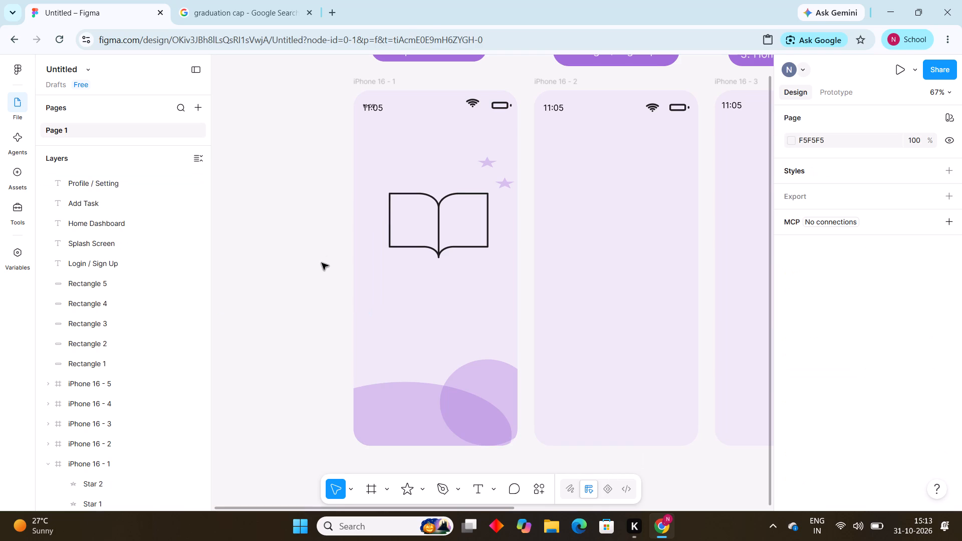
ctrl+click(322, 263)
key(ctrl+i)
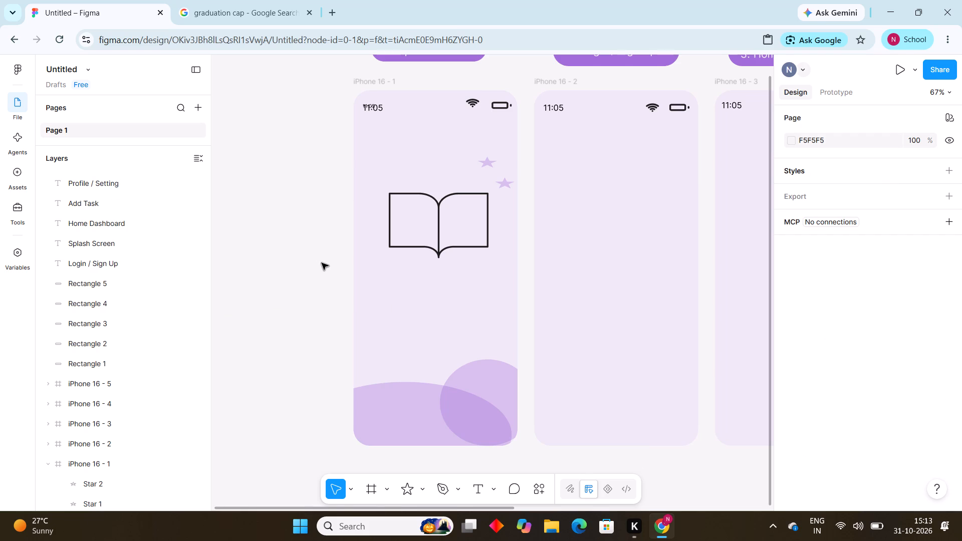
key(i)
triple_click(322, 263)
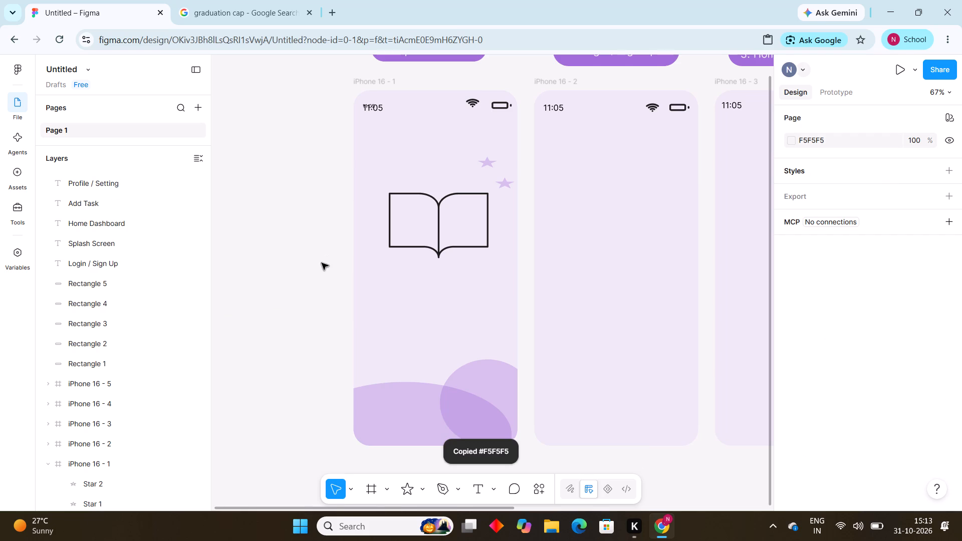
click(322, 263)
key(shift+i)
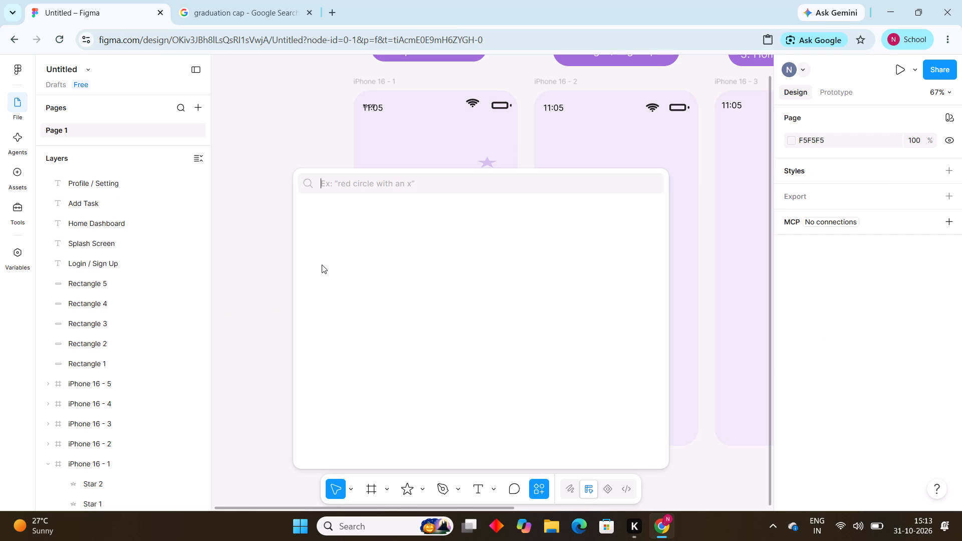
click(355, 187)
text(gradua)
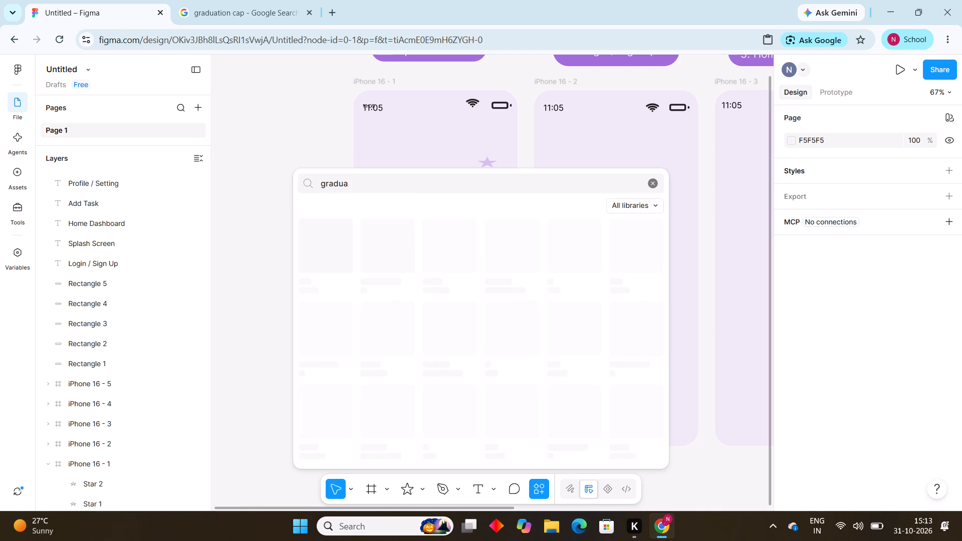
text(tion v)
key(BackSpace)
text(cap)
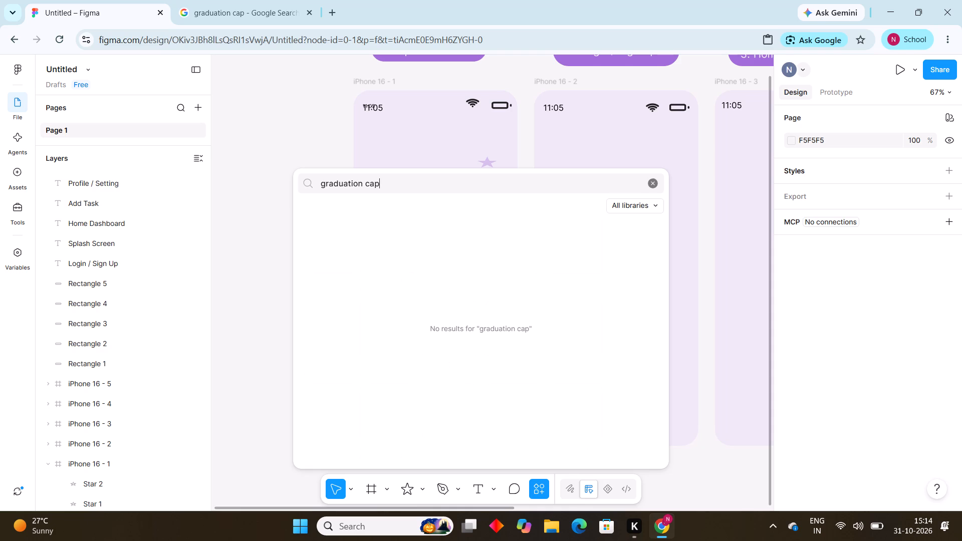
click(655, 179)
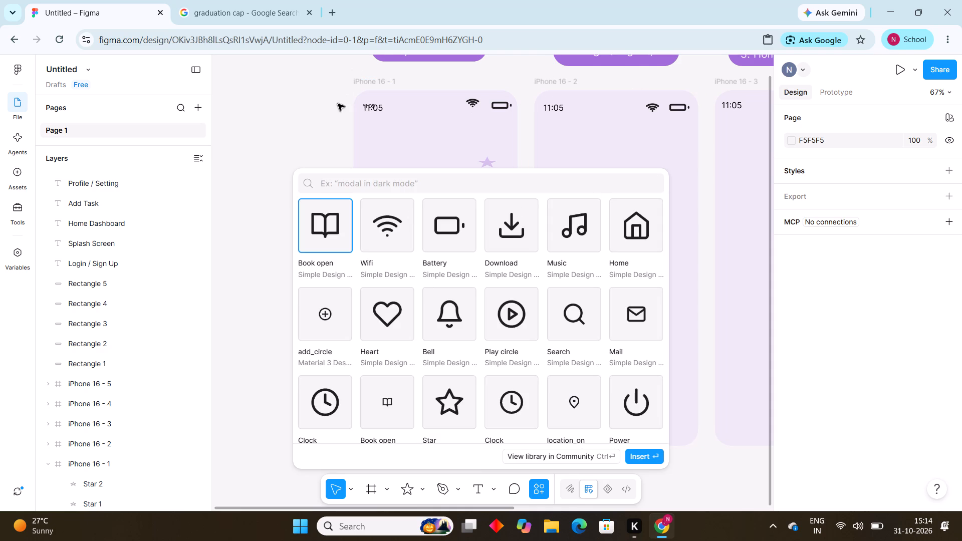
click(319, 117)
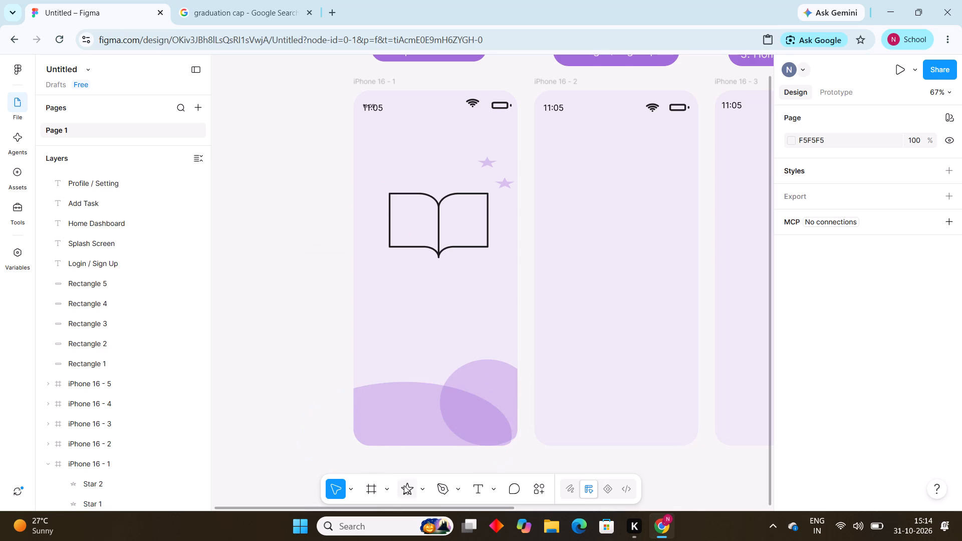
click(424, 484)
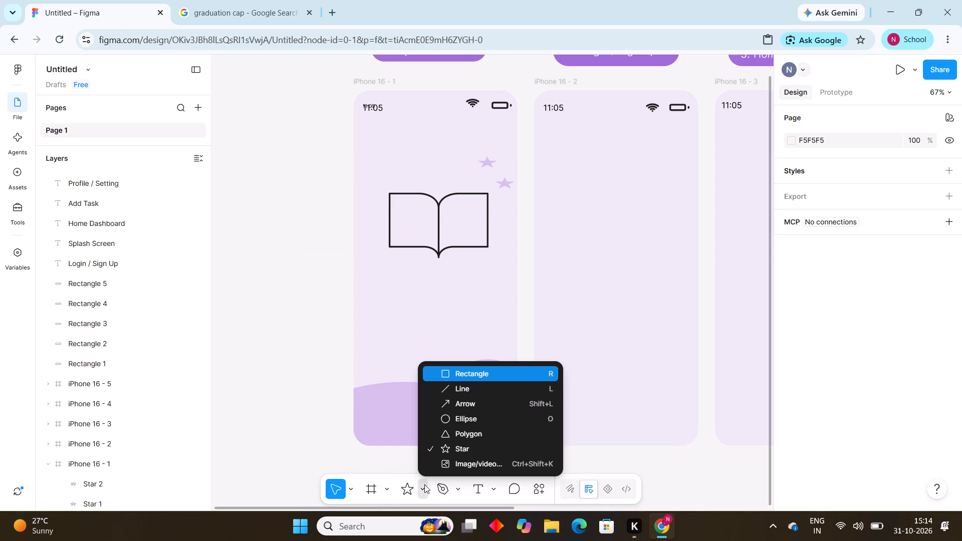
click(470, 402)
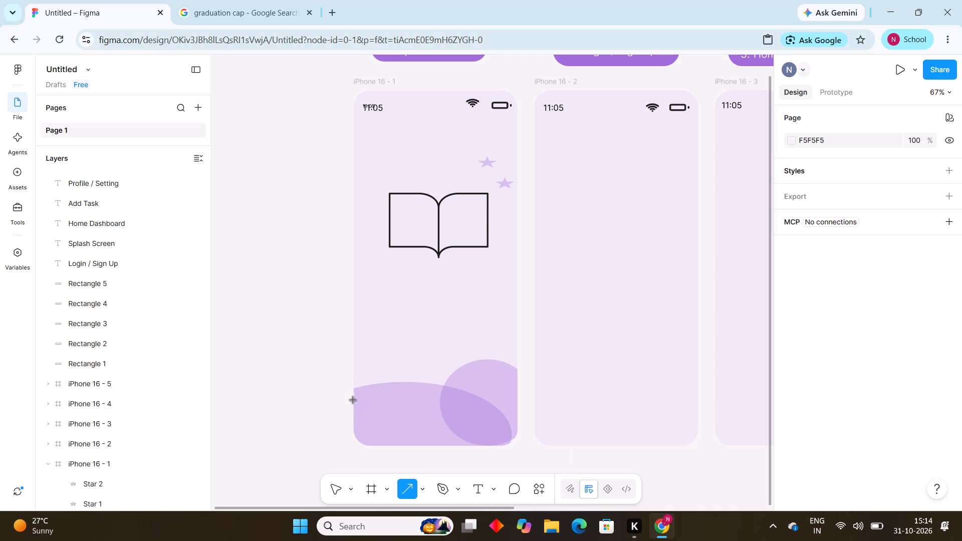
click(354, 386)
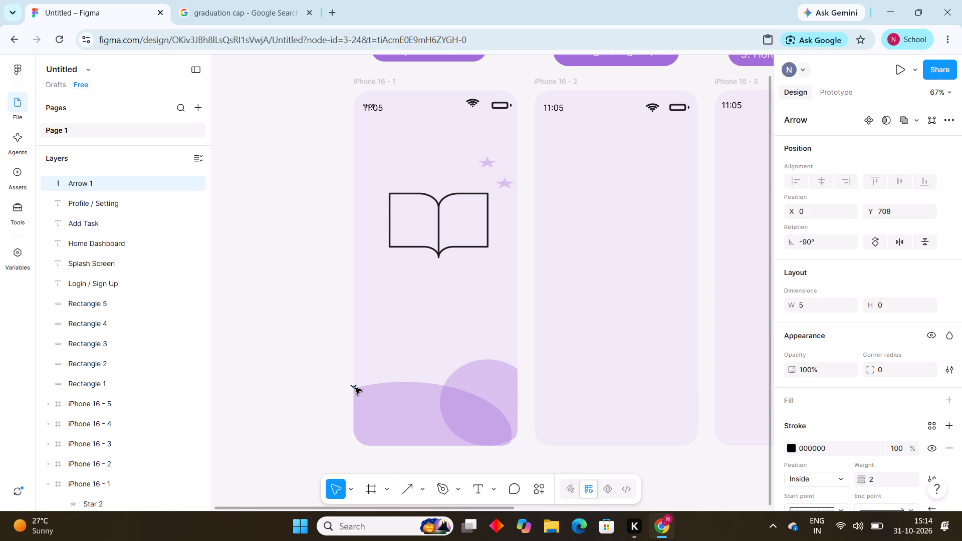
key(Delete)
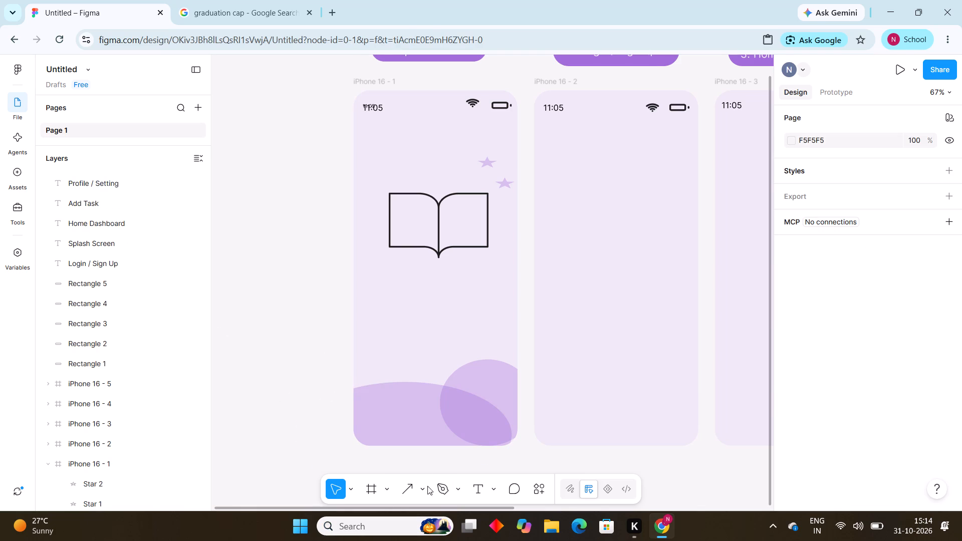
Add the text "studyBuddy" below the book icon on the splash screen frame.
click(491, 487)
click(516, 448)
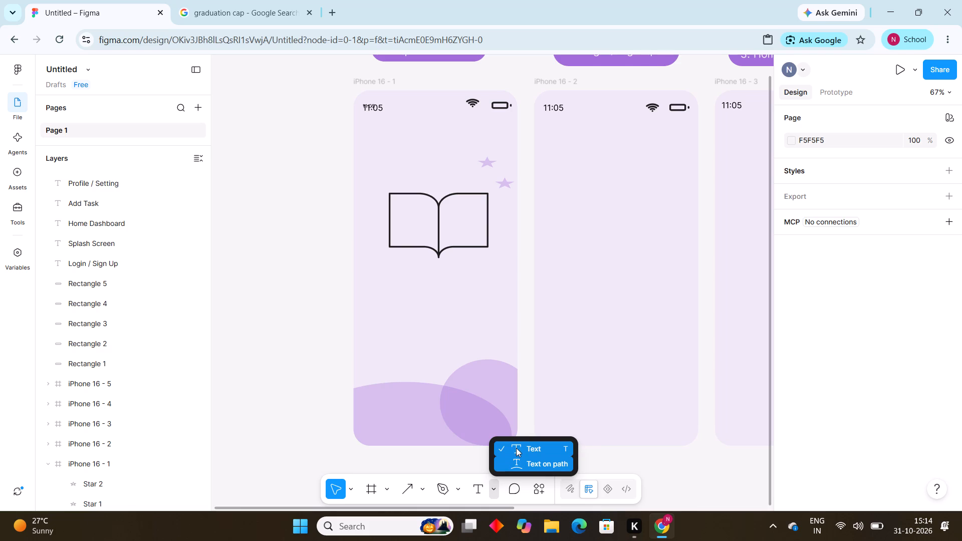
click(368, 275)
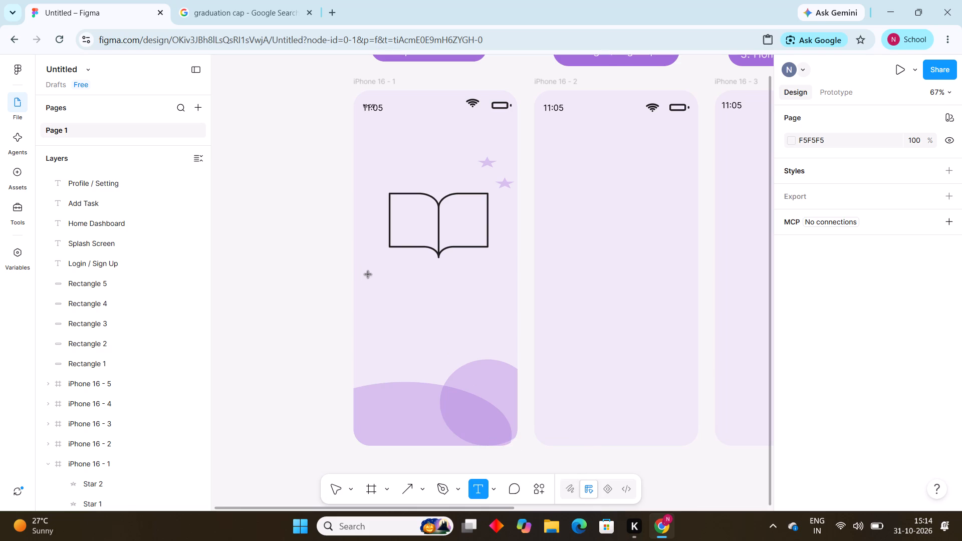
text(study)
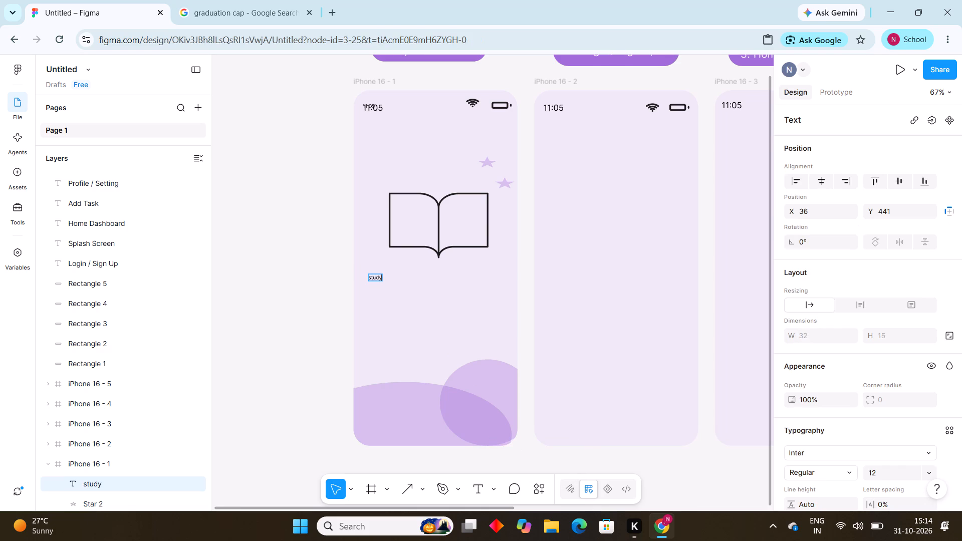
text(Buddy)
Set the whole studyBuddy text to font size 50.
click(877, 470)
key(BackSpace)
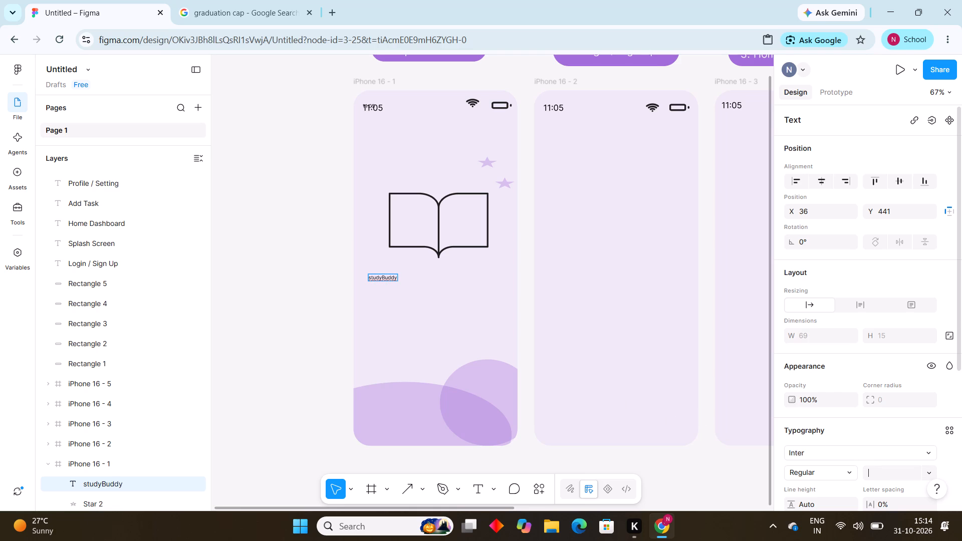
text(50)
key(Return)
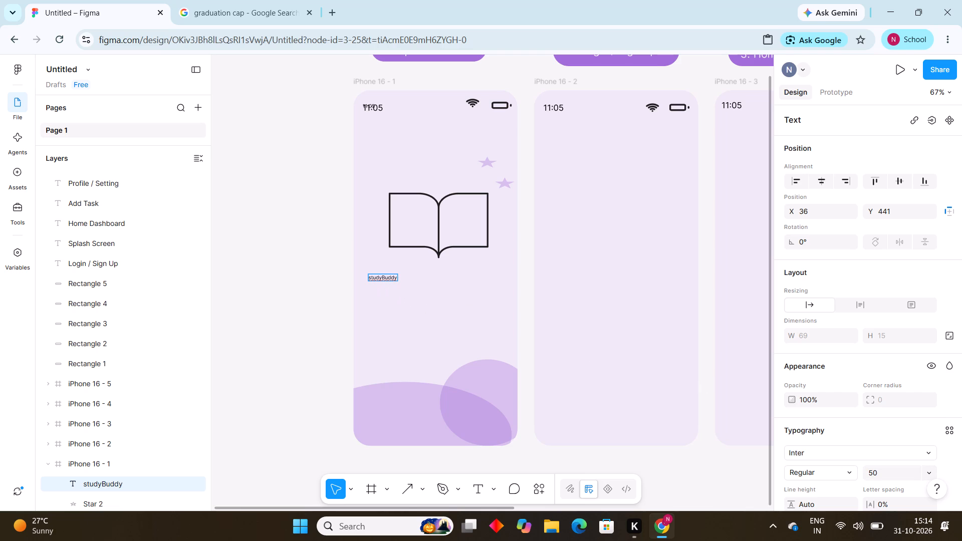
drag(369, 277, 405, 281)
click(878, 472)
key(BackSpace)
text(50)
key(Return)
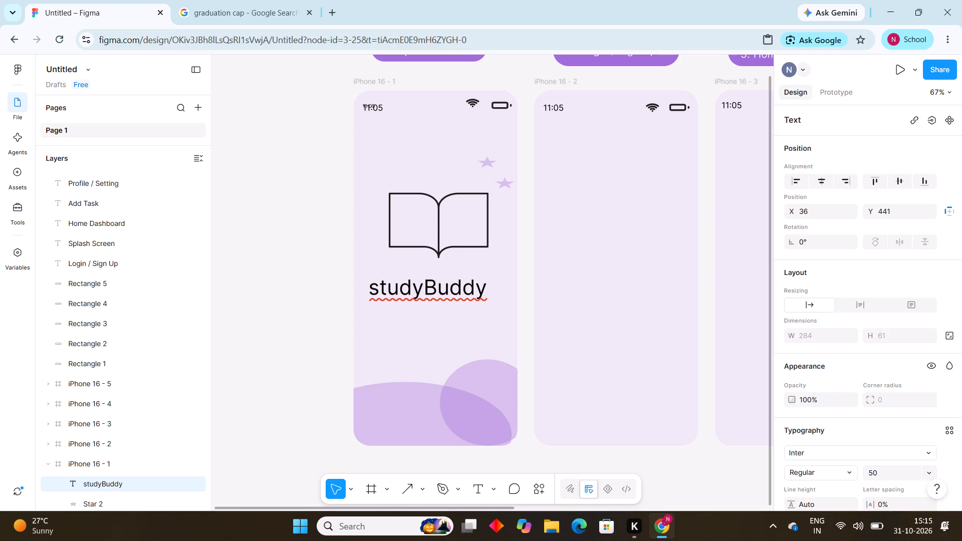
drag(457, 287, 257, 306)
click(257, 306)
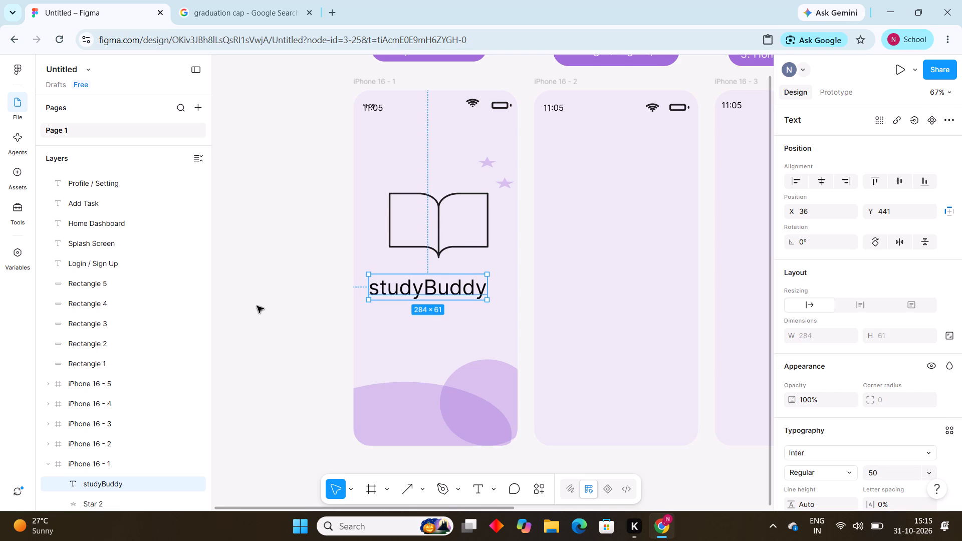
click(257, 306)
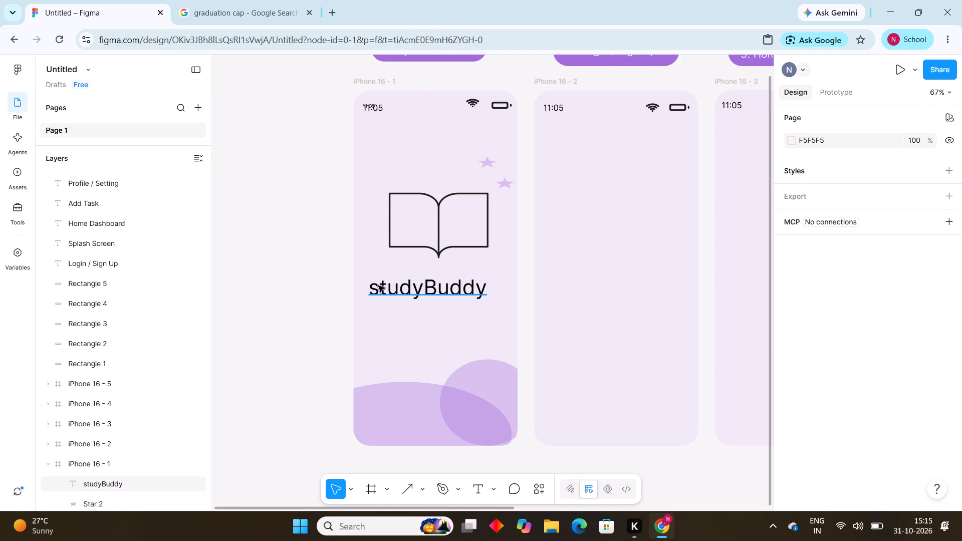
Move the studyBuddy title closer beneath the book icon, to about X 71, Y 426.
click(378, 285)
drag(378, 285, 393, 269)
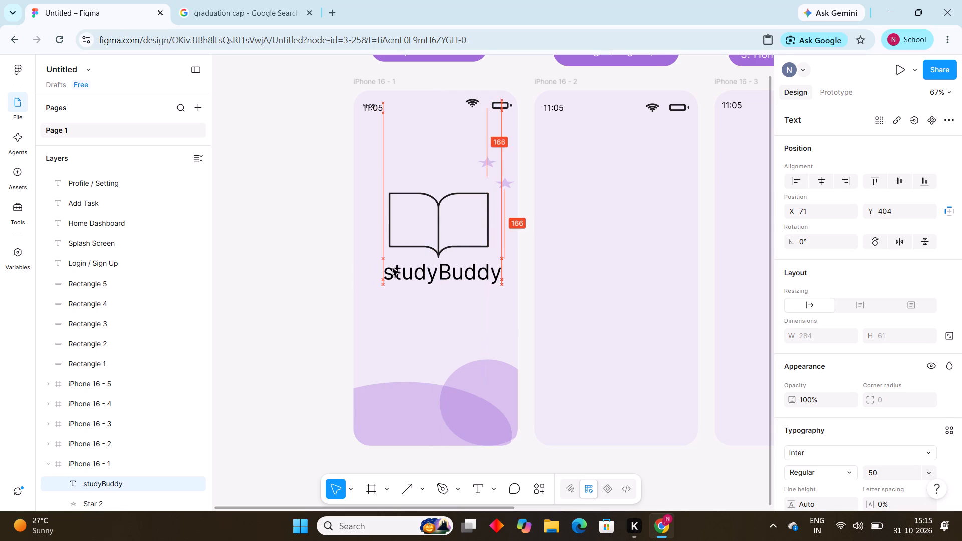
drag(393, 269, 393, 276)
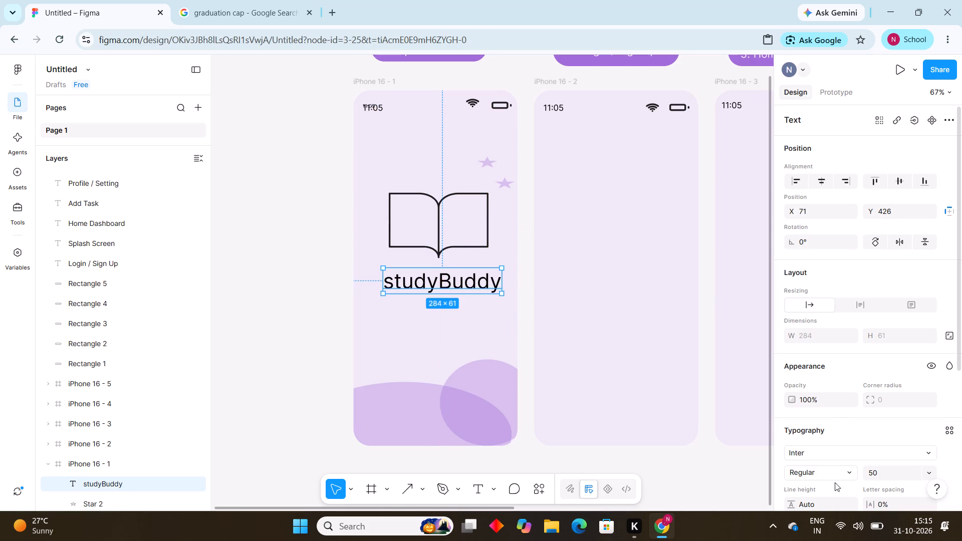
Set the studyBuddy title's font style to Bold Italic.
click(851, 471)
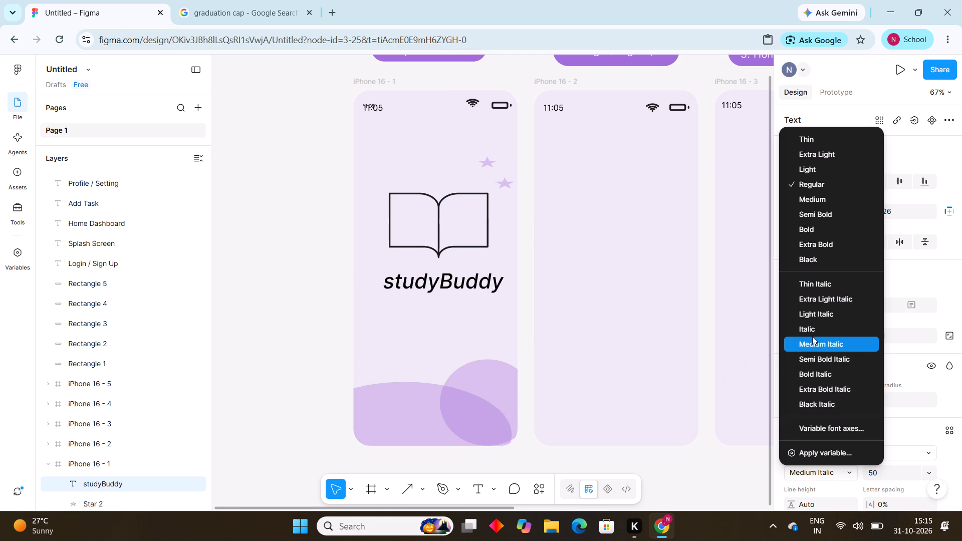
click(821, 370)
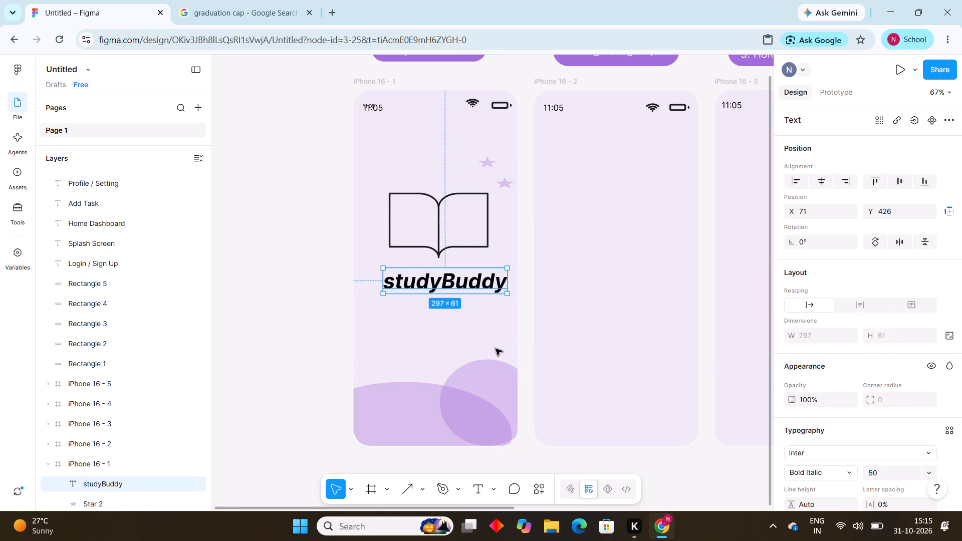
Reposition the studyBuddy title centrally under the book icon, at X 53, Y 413.
drag(391, 284, 405, 280)
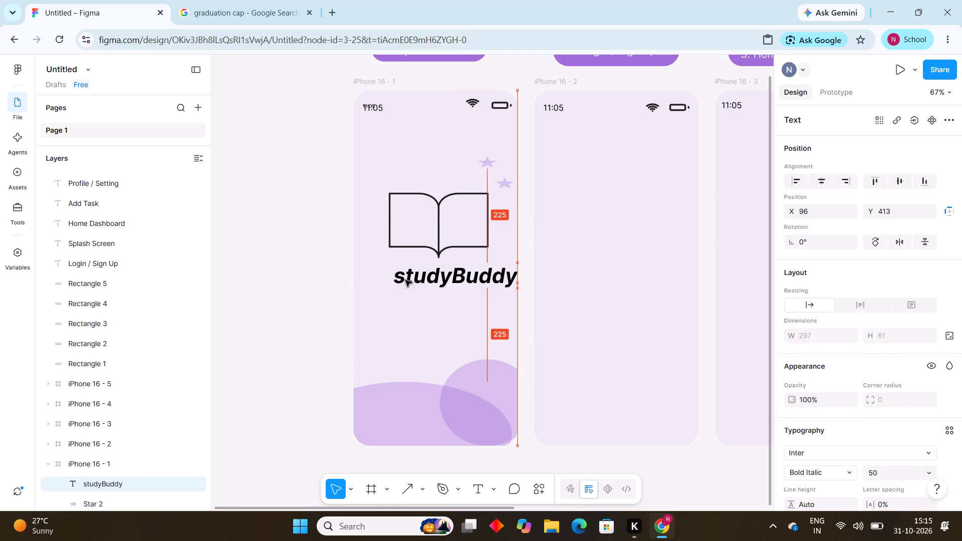
drag(405, 280, 387, 280)
click(387, 280)
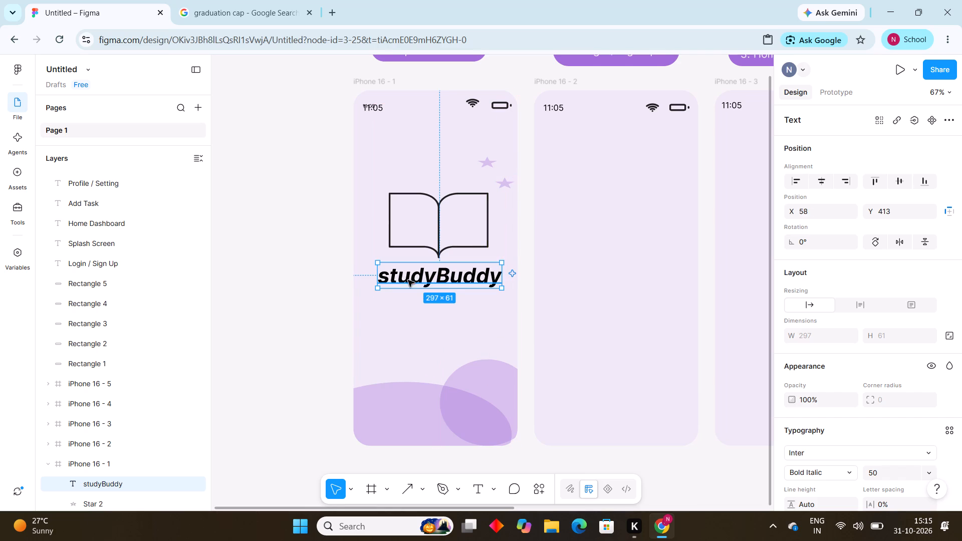
click(483, 277)
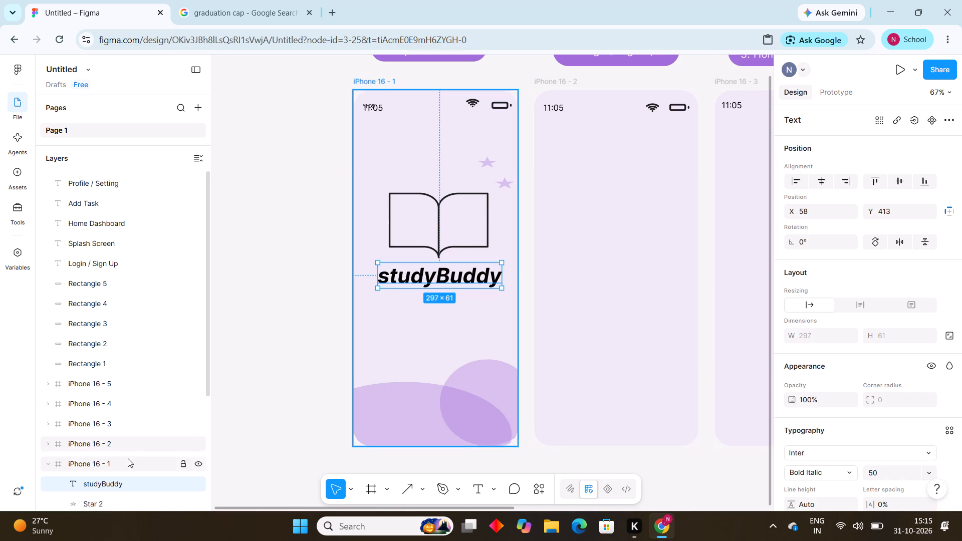
click(124, 481)
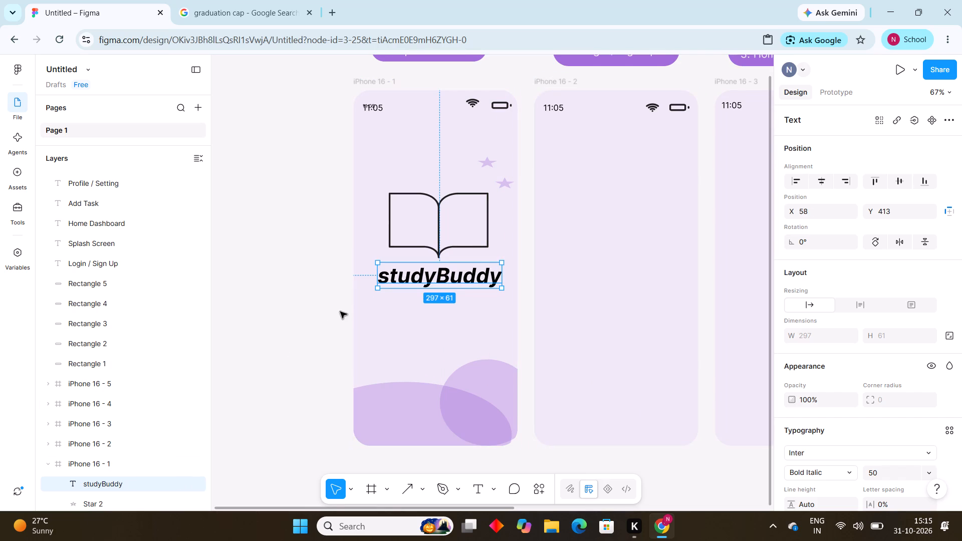
click(392, 278)
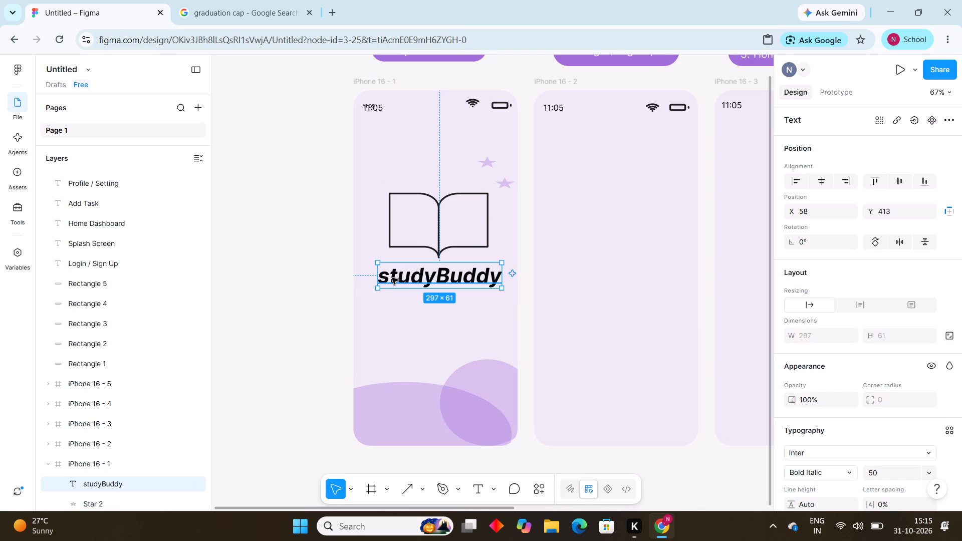
key(Left)
key(Left)
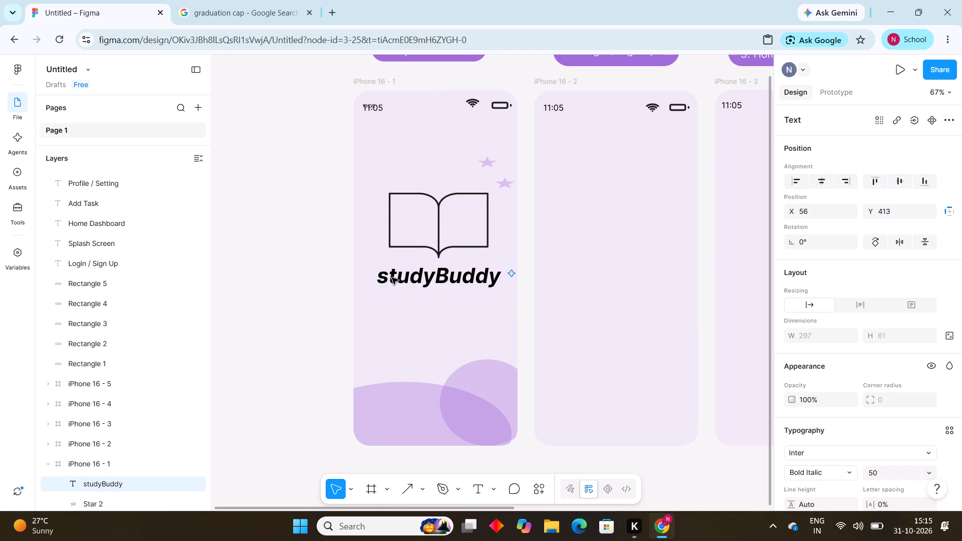
key(Left)
key(Left)
key(Left)
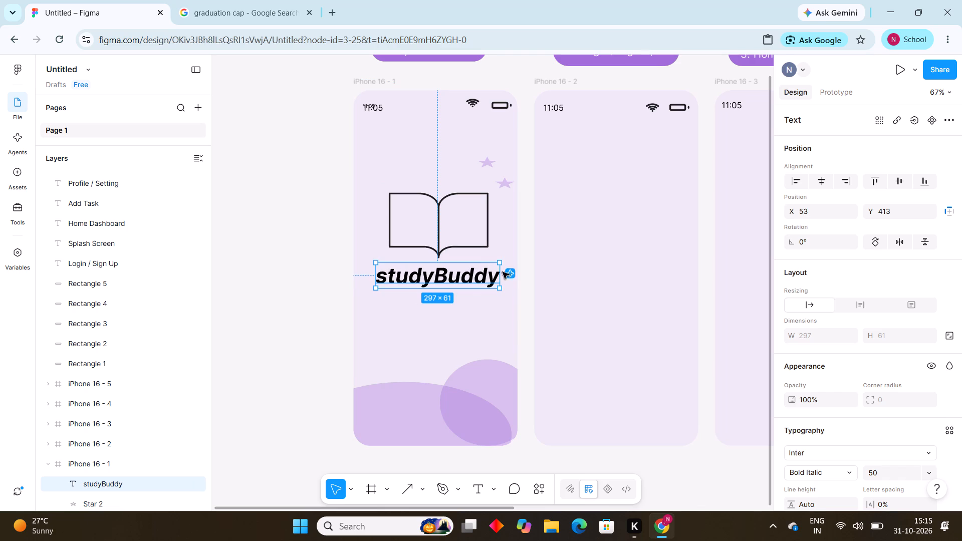
Change the studyBuddy title's fill to dark purple 3F0F74.
click(432, 266)
click(431, 273)
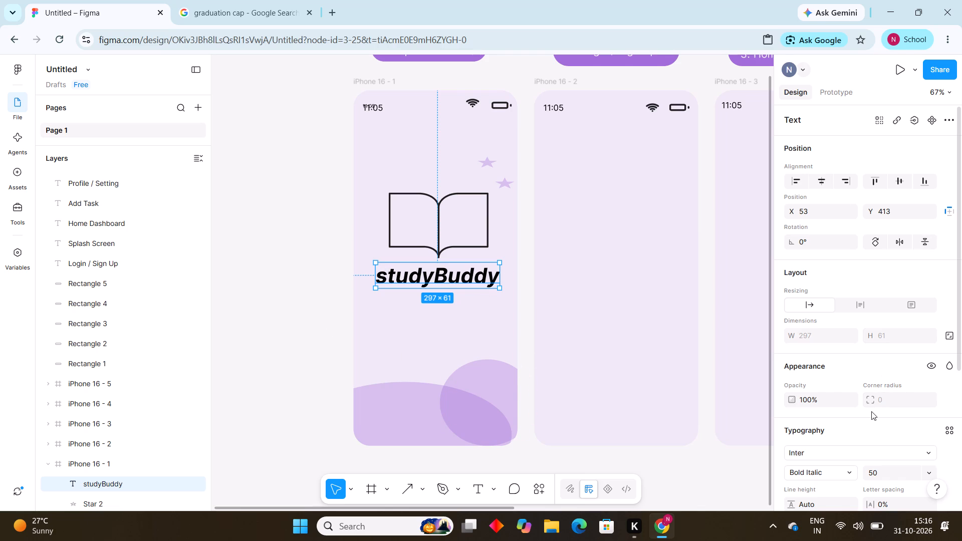
scroll(870, 398, down, 3)
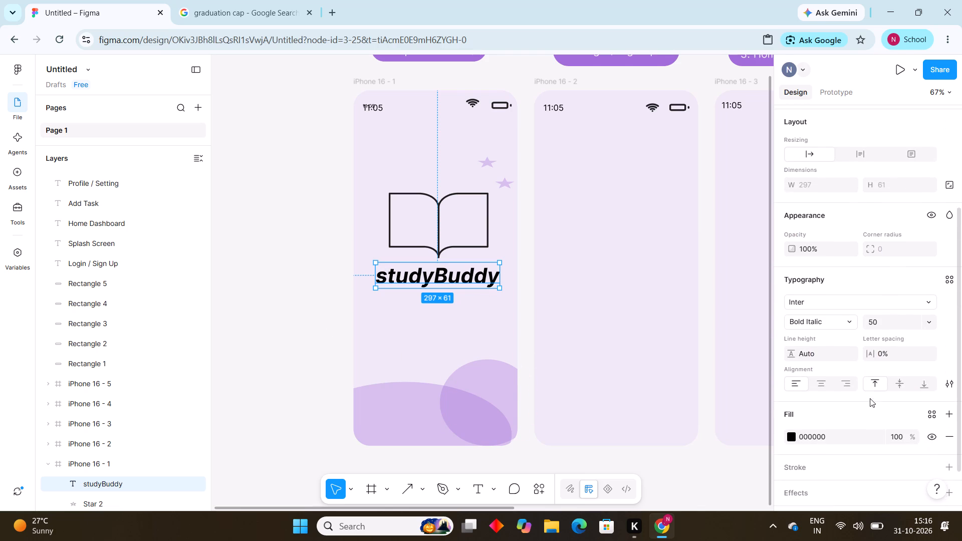
click(791, 431)
click(794, 436)
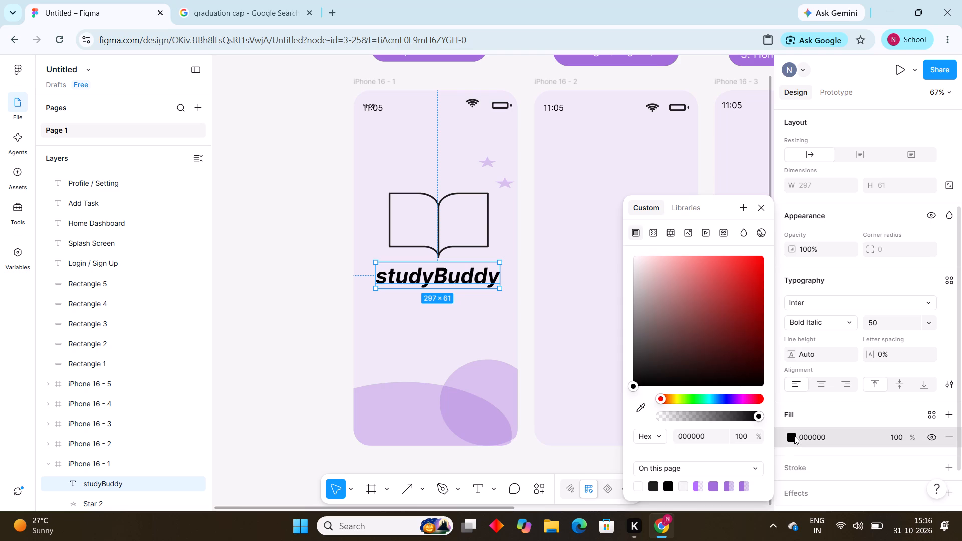
click(713, 486)
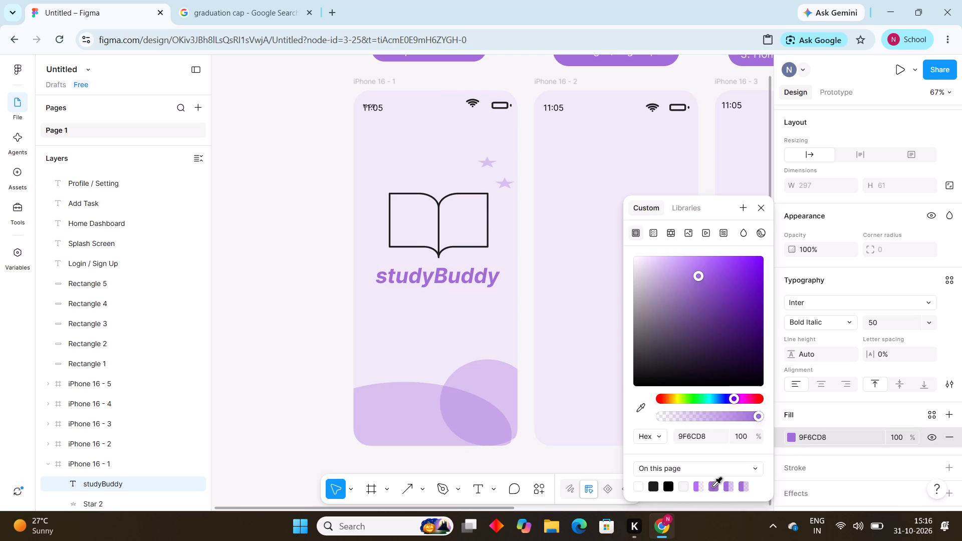
click(730, 344)
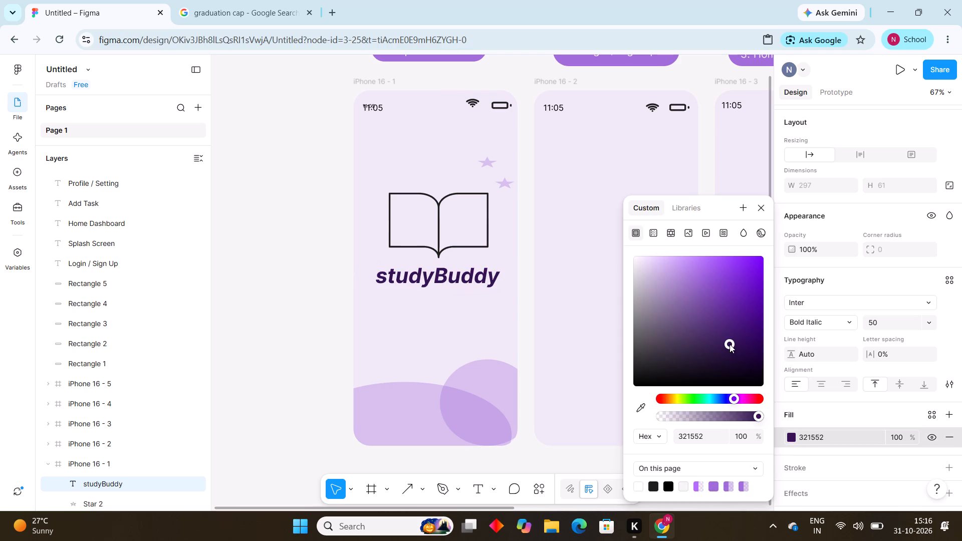
click(752, 306)
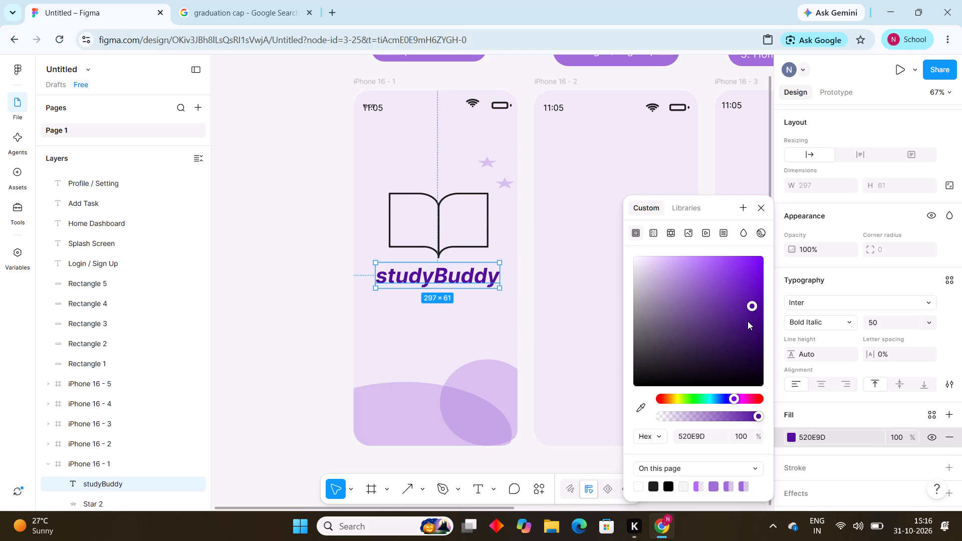
click(748, 321)
click(748, 321)
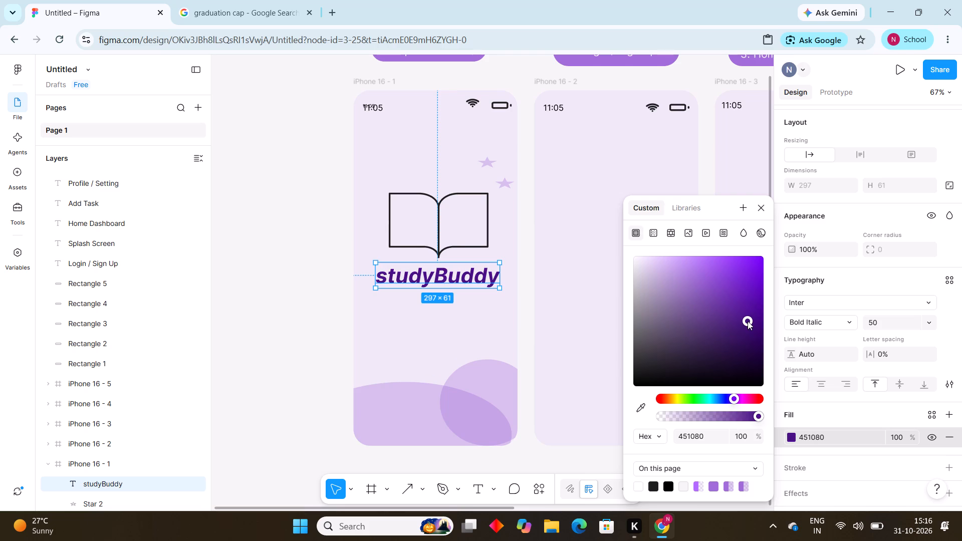
click(747, 327)
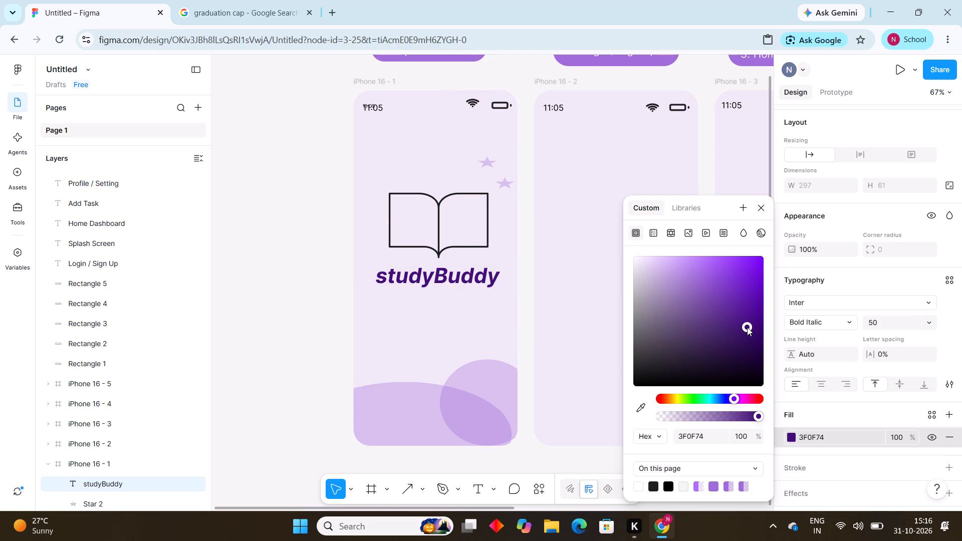
click(304, 359)
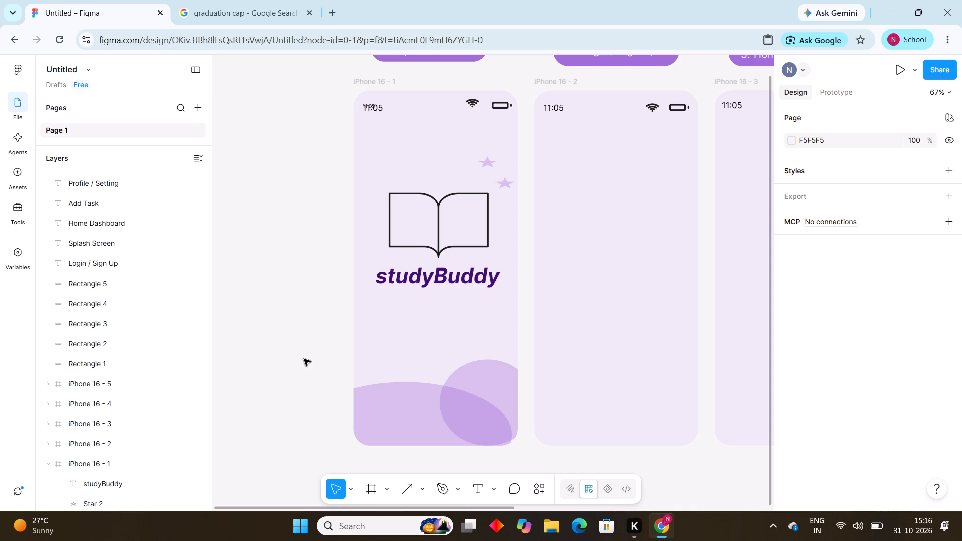
Nudge the studyBuddy title slightly left to X 52.
click(402, 280)
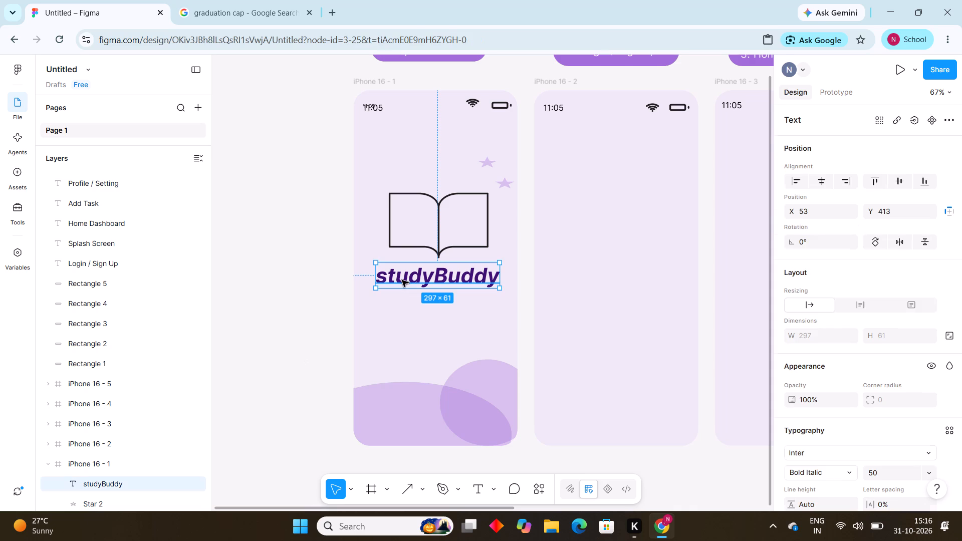
key(Left)
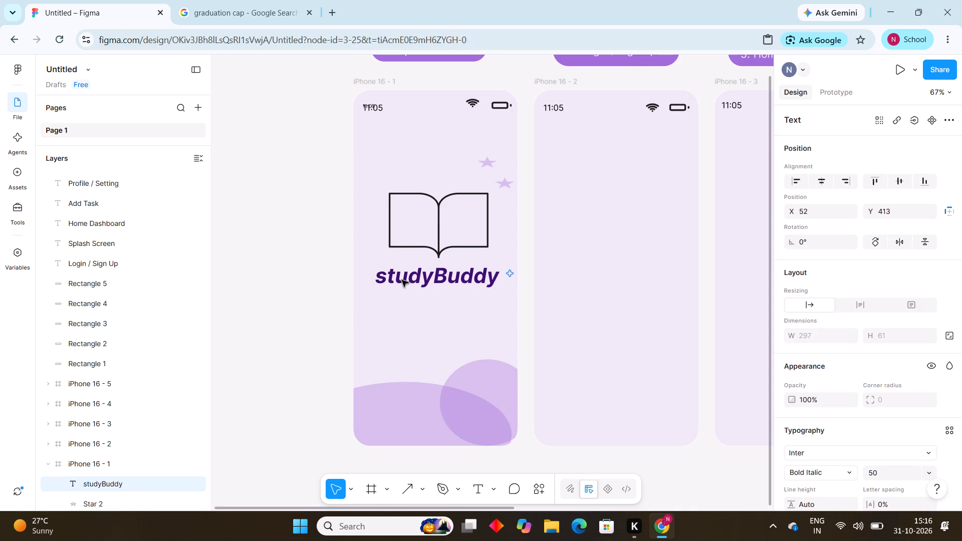
click(399, 274)
click(283, 296)
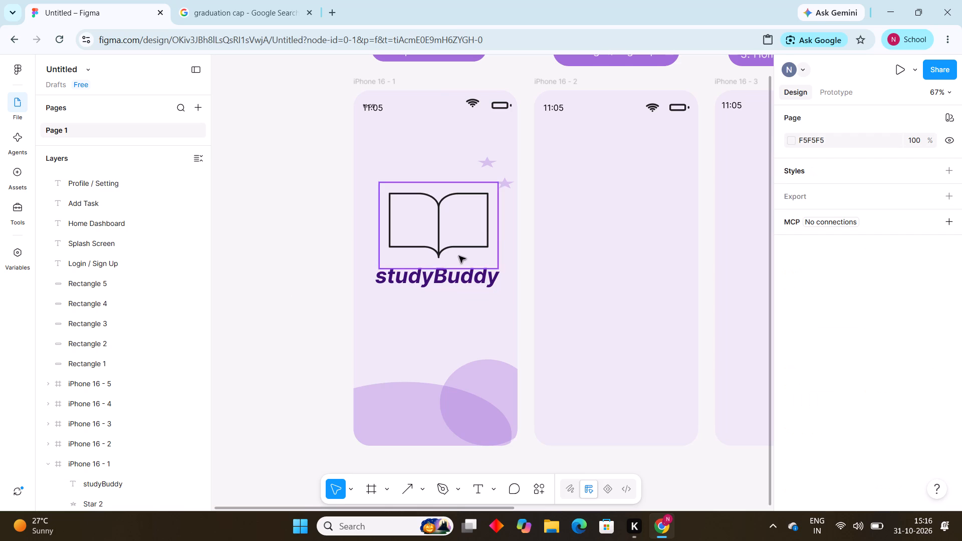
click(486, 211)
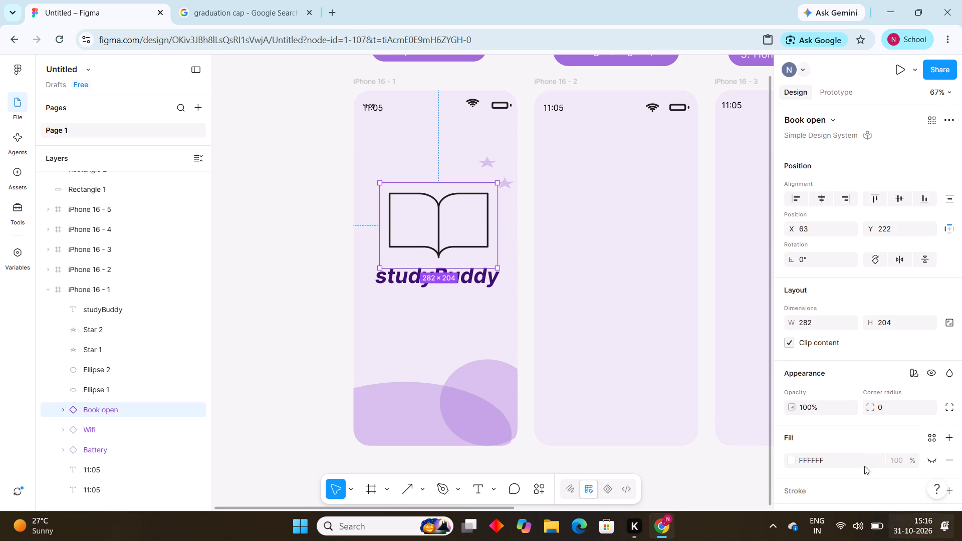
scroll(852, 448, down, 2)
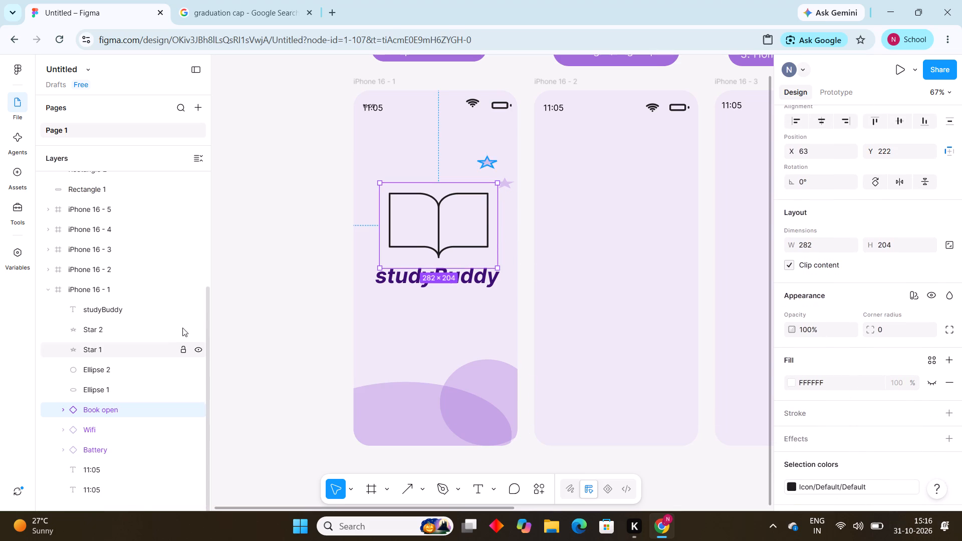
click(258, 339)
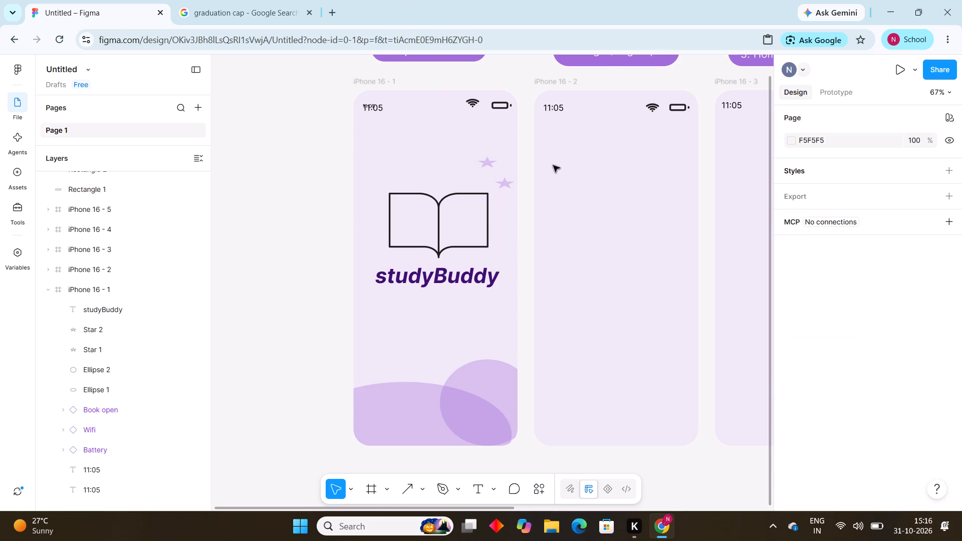
Move the book icon slightly lower so it sits centred directly above the studyBuddy title.
drag(444, 224, 321, 345)
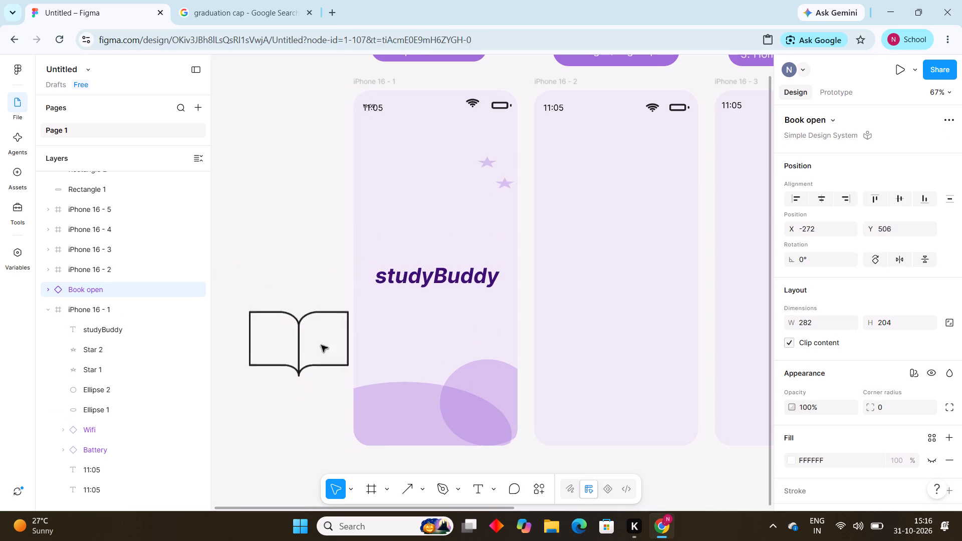
drag(321, 345, 446, 219)
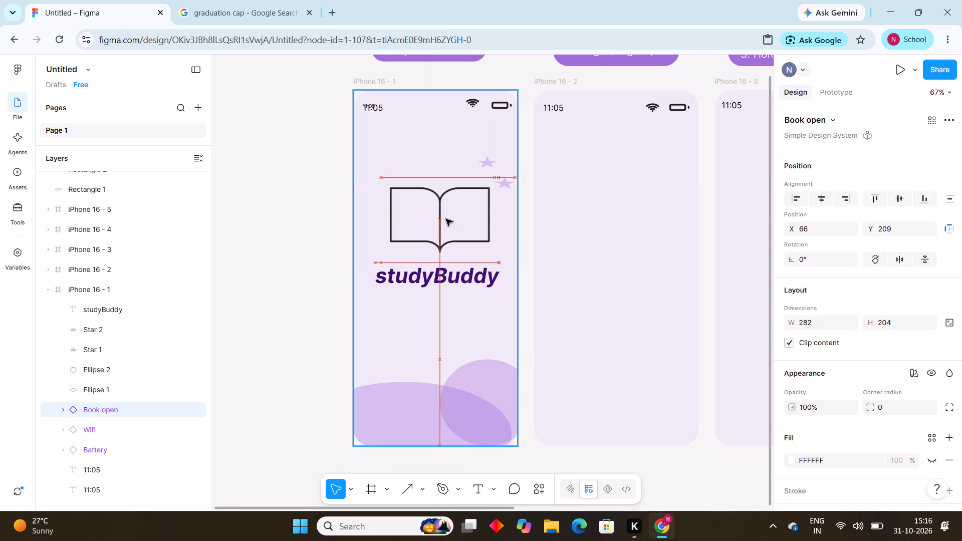
drag(446, 219, 442, 233)
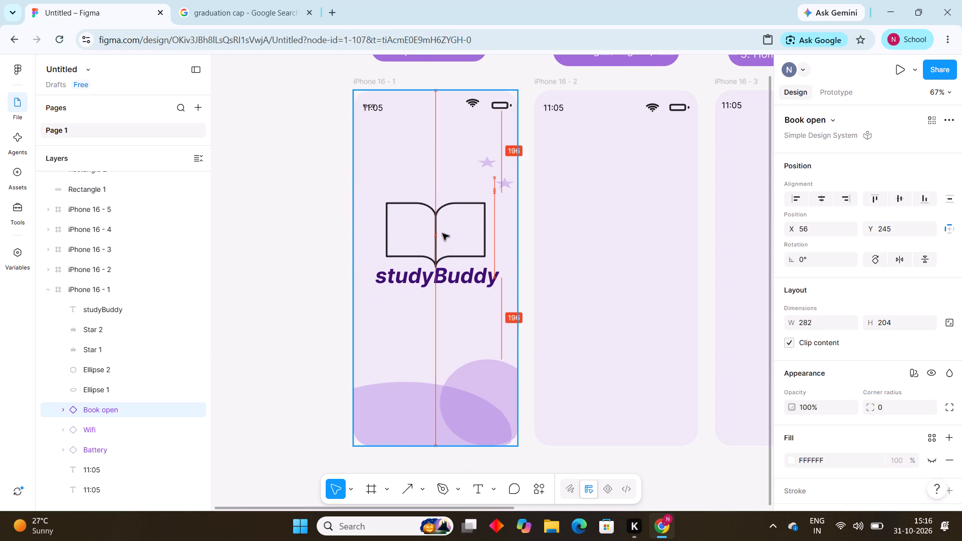
drag(442, 233, 443, 231)
click(307, 272)
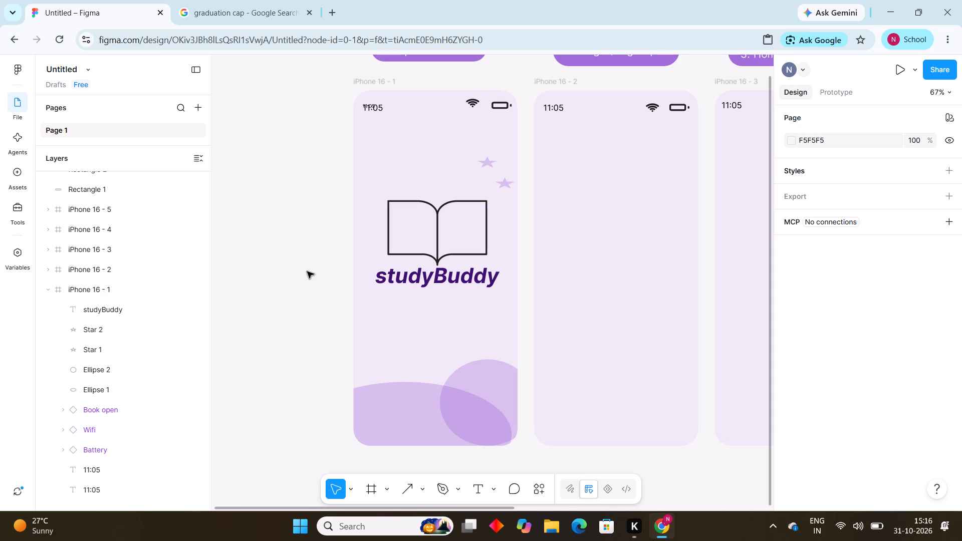
Add a text layer reading "Plan" below the studyBuddy title on the iPhone 16 - 1 frame.
click(493, 483)
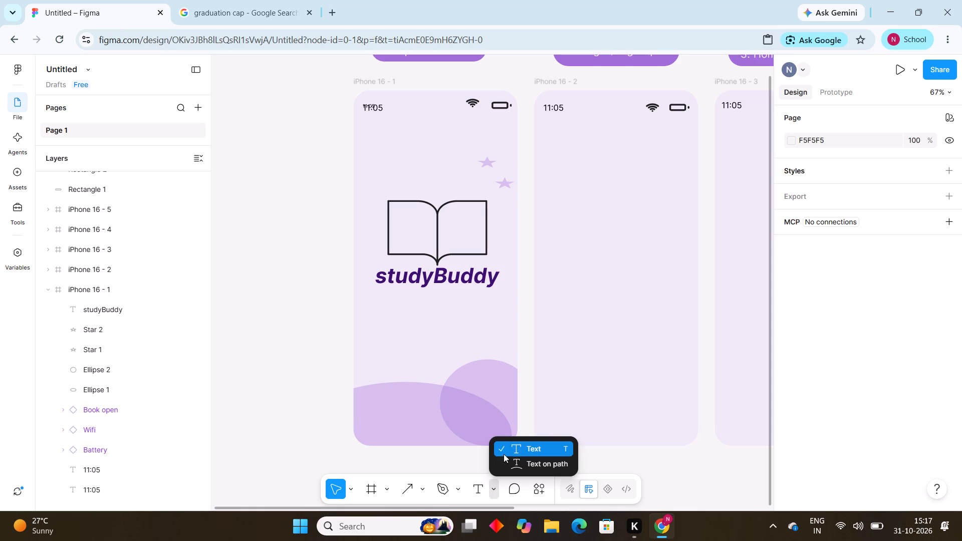
click(522, 446)
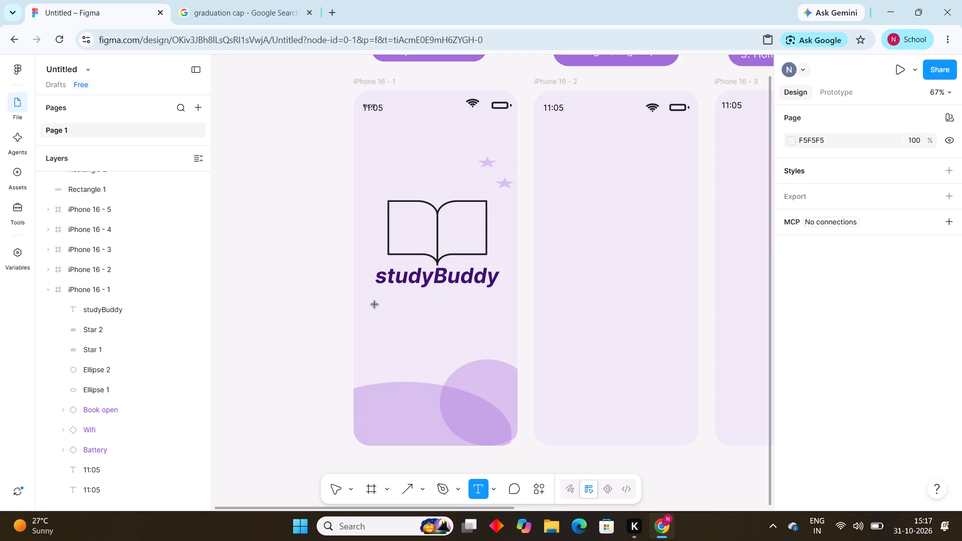
click(372, 300)
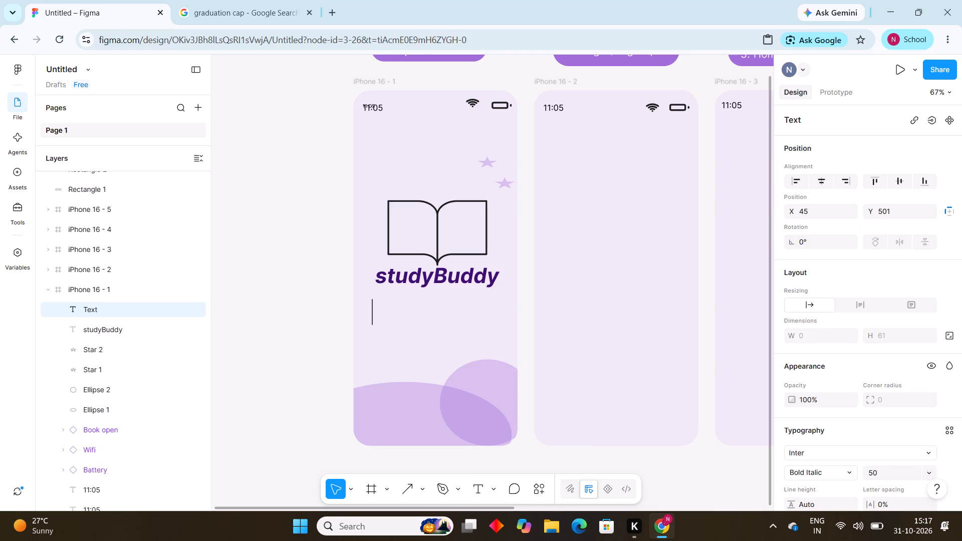
text(plan)
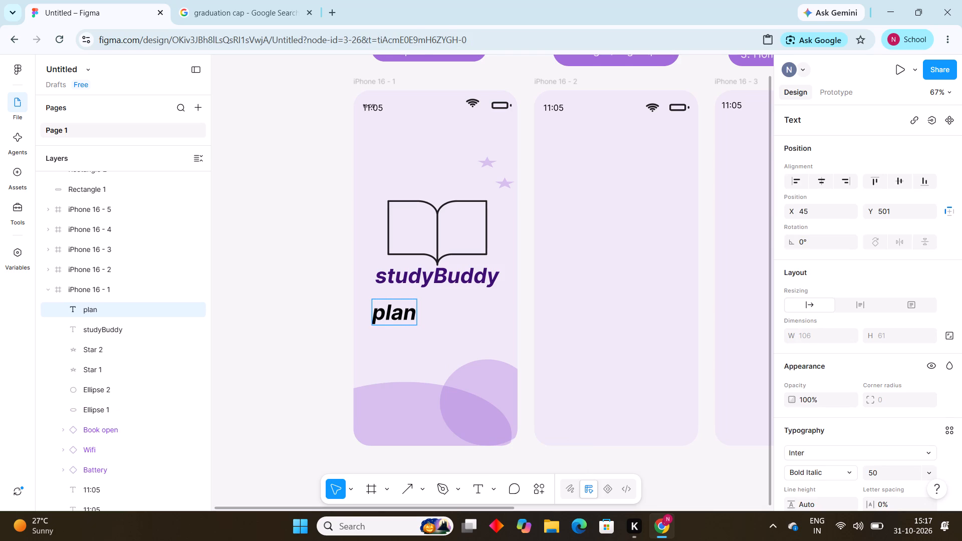
key(BackSpace)
key(BackSpace)
key(BackSpace)
key(BackSpace)
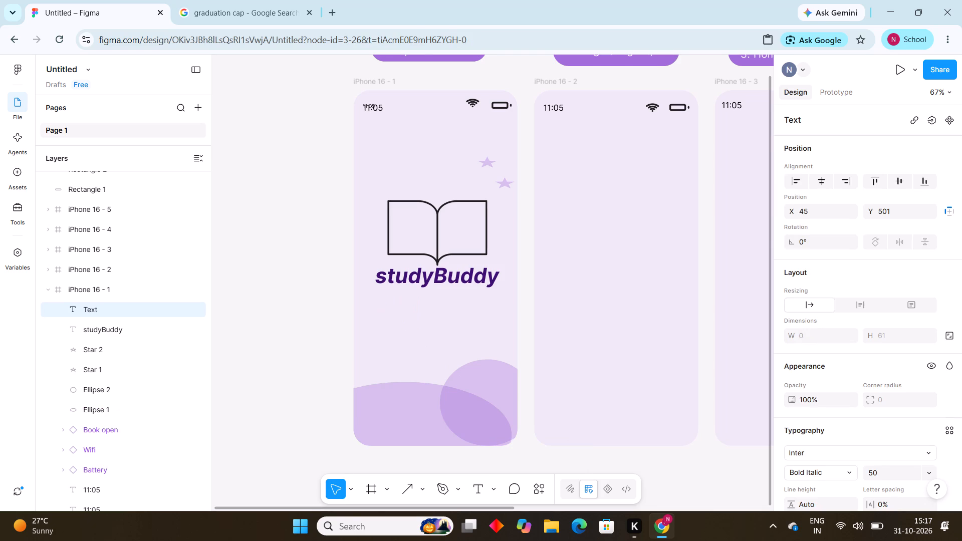
key(shift+p)
text(lan)
Add a leading space to the Plan text and extend it to read "Plan+study+Achieve".
click(374, 306)
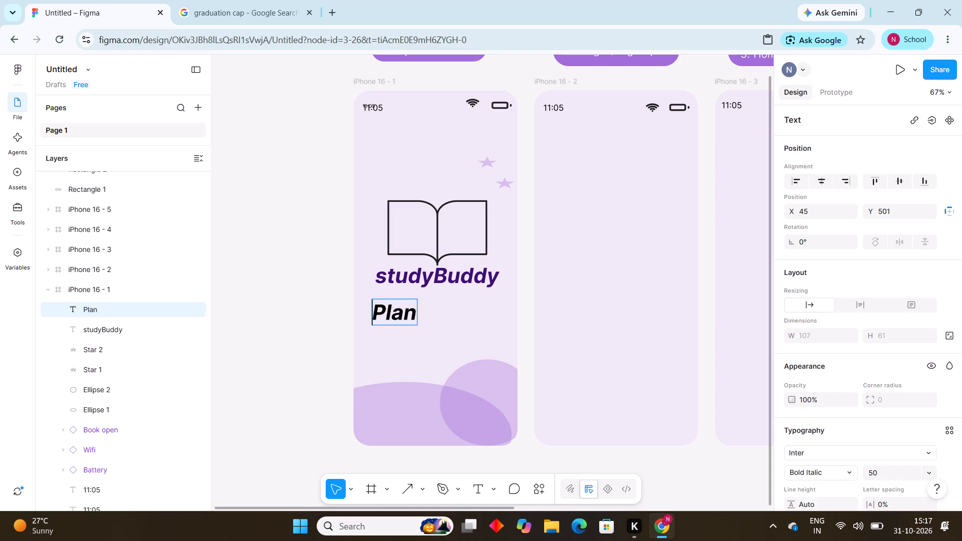
key(space)
key(equal)
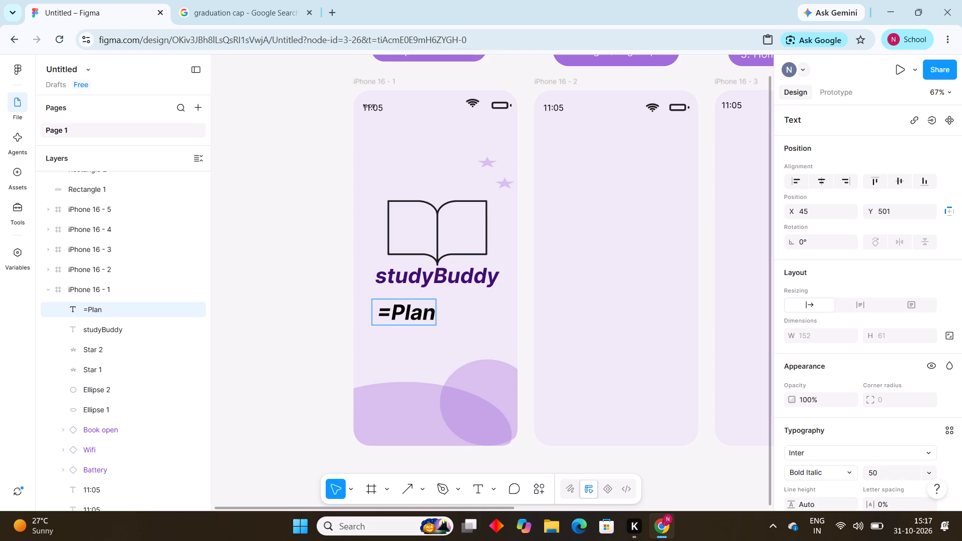
key(BackSpace)
key(shift+plus)
key(BackSpace)
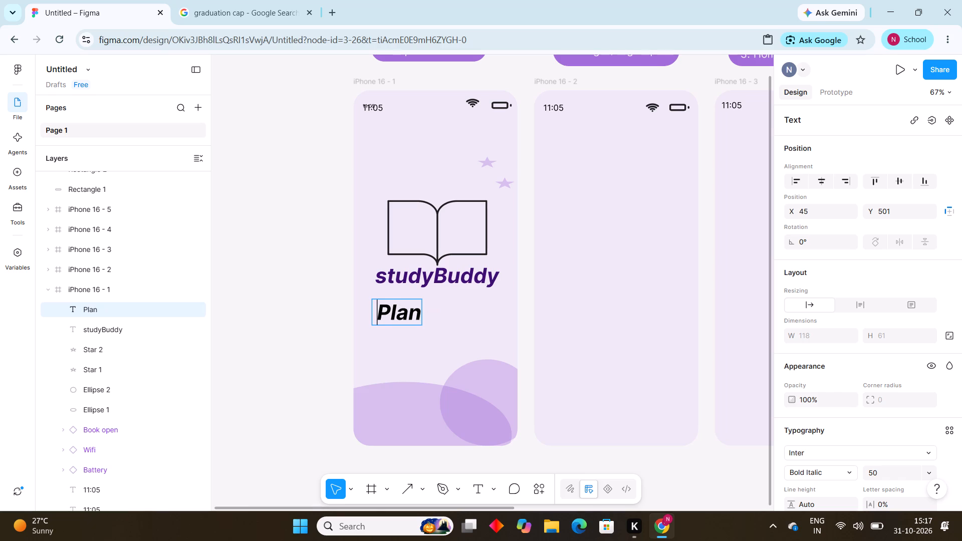
key(Right)
key(Right)
key(Right)
key(Right)
key(shift+plus)
text(study)
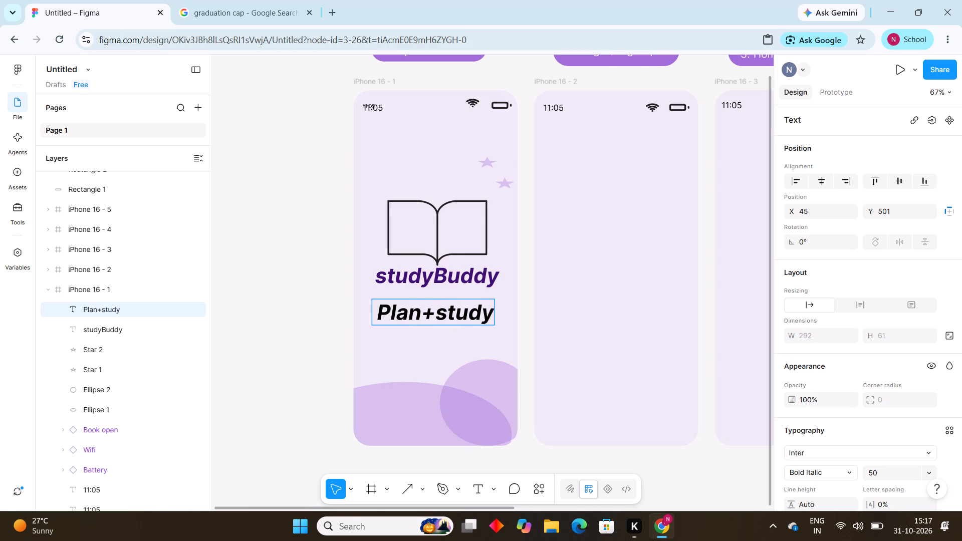
key(shift+plus)
key(shift+a)
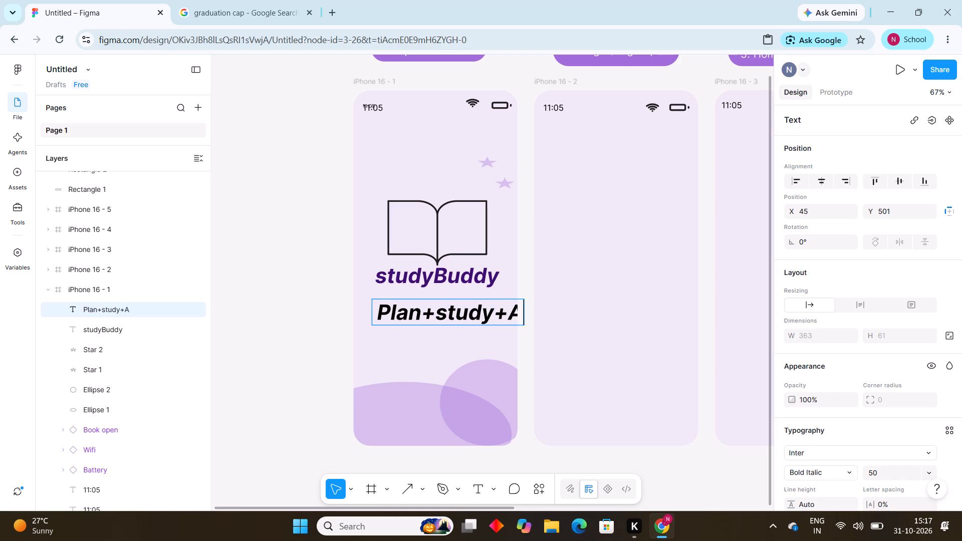
text(ch)
key(o)
key(BackSpace)
text(iev)
key(e)
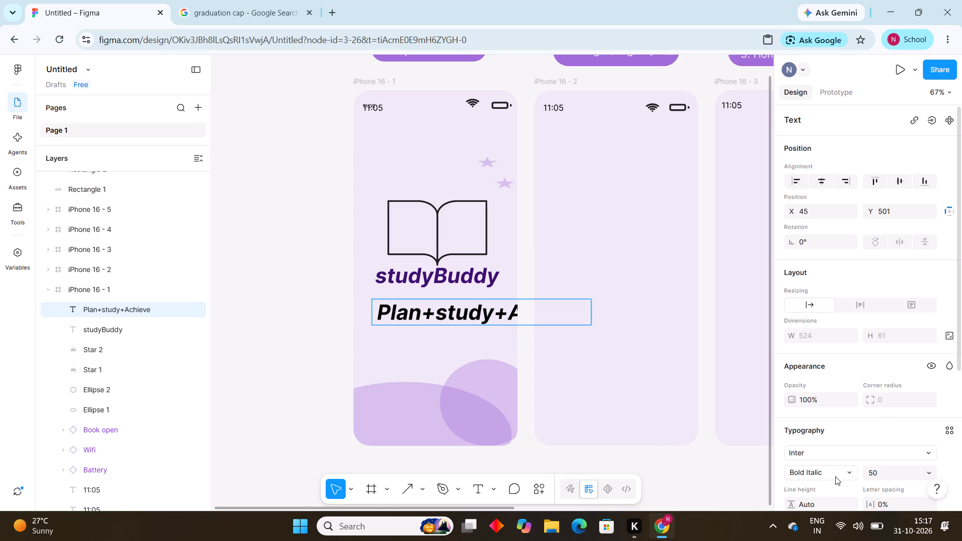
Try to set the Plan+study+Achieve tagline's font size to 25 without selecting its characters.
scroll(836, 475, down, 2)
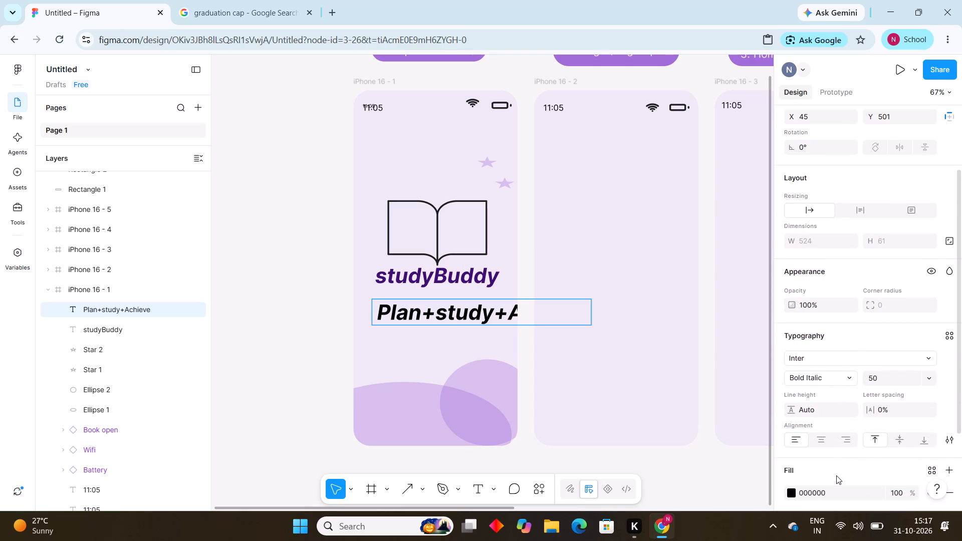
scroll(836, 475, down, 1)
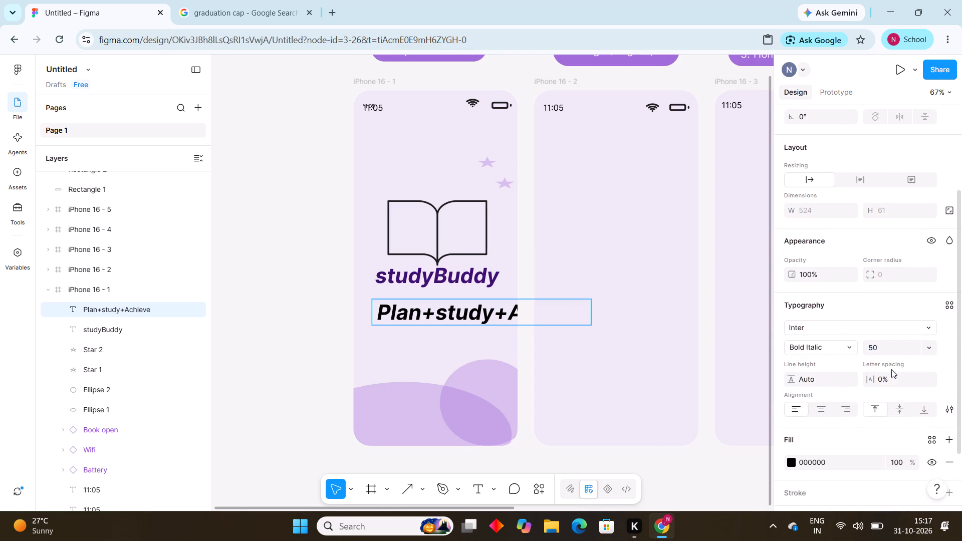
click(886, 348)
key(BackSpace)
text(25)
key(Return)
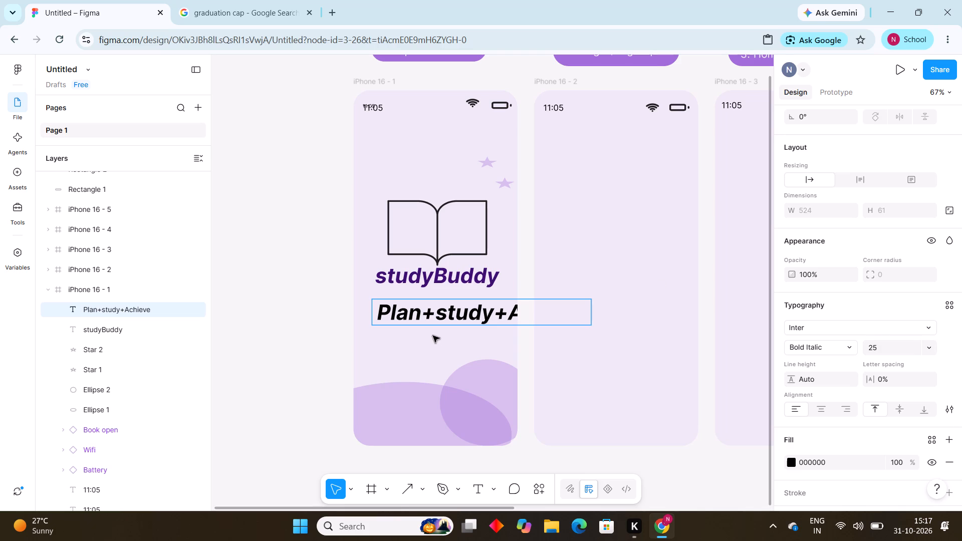
Select the characters of the Plan+study+Achieve tagline and set their font size to 25.
drag(378, 315, 658, 302)
click(904, 344)
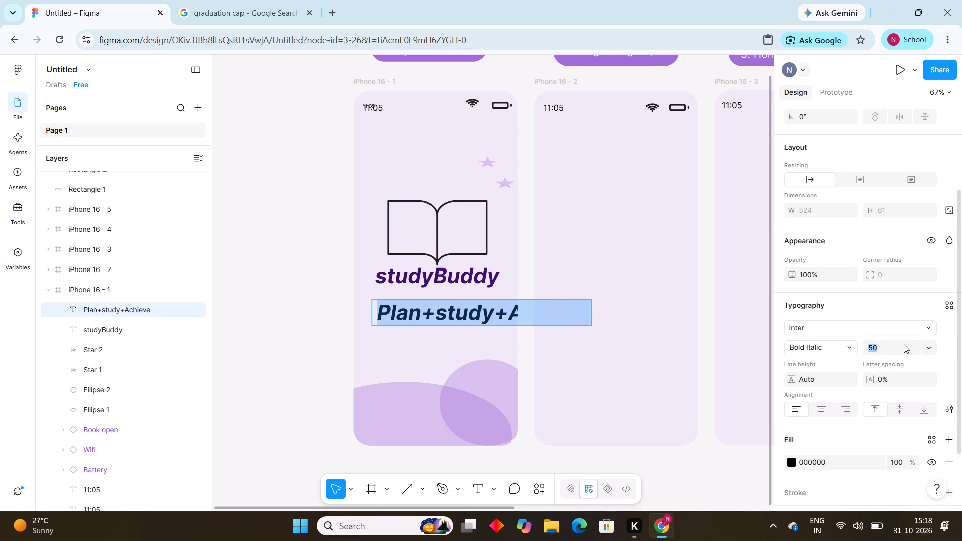
key(BackSpace)
text(25)
key(Return)
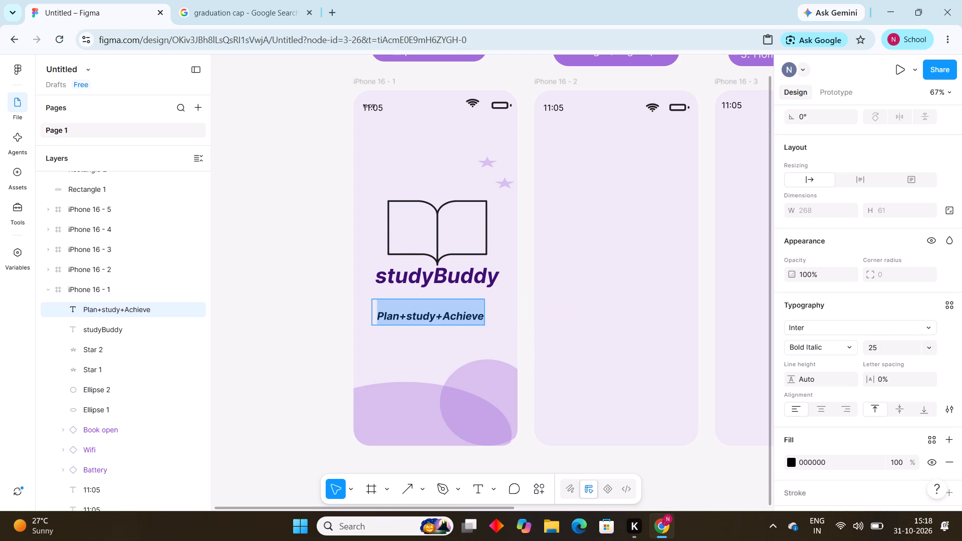
drag(459, 322, 260, 364)
click(260, 364)
click(260, 364)
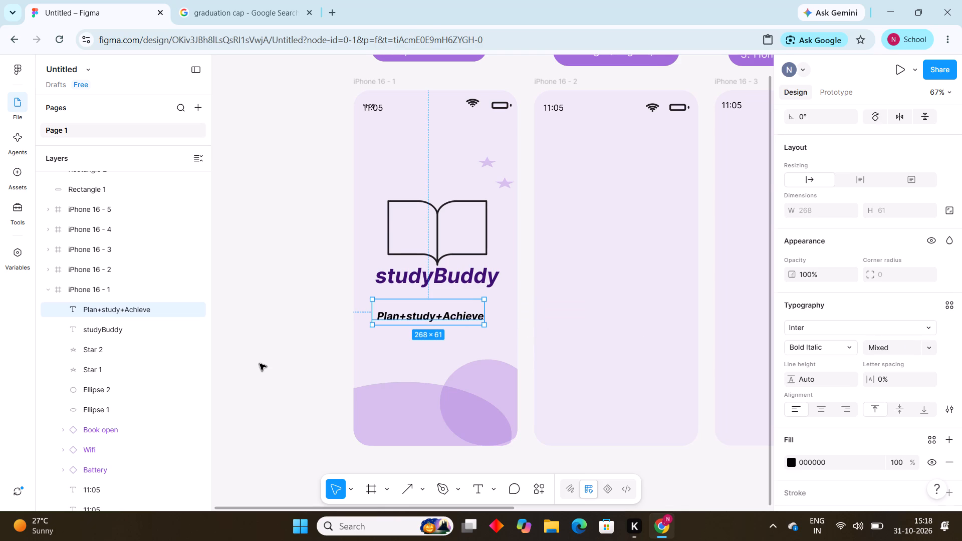
Reposition the Plan+study+Achieve tagline so it sits centred just below the studyBuddy title.
drag(445, 317, 443, 302)
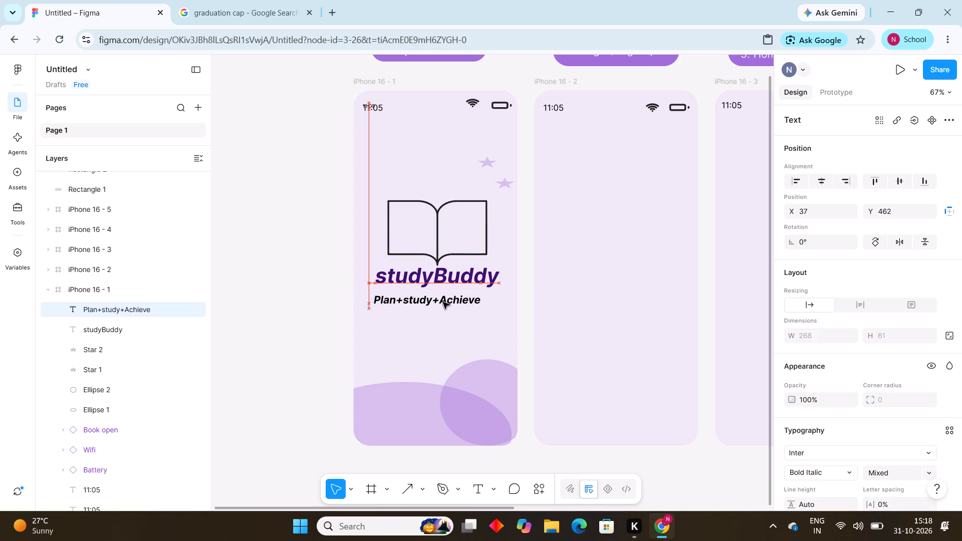
drag(443, 302, 440, 303)
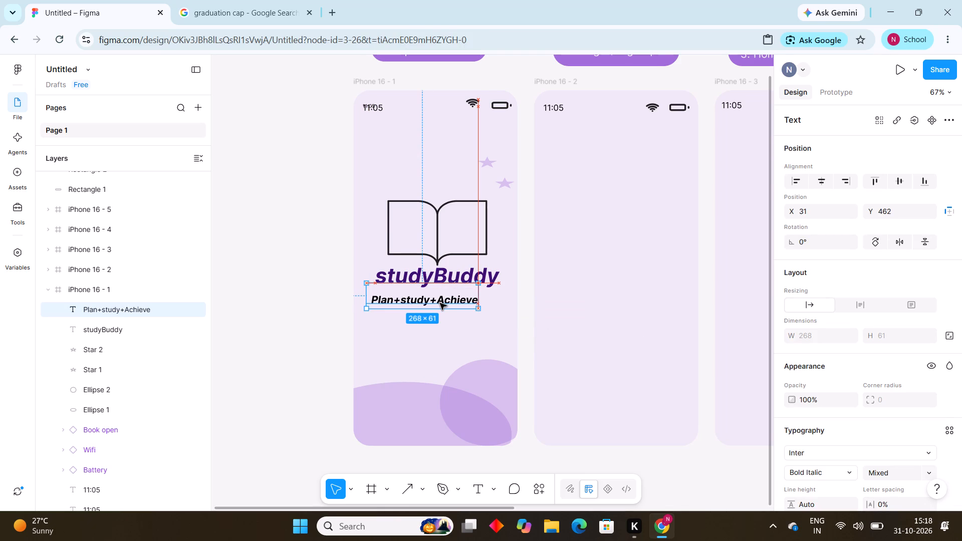
drag(440, 303, 451, 304)
click(292, 351)
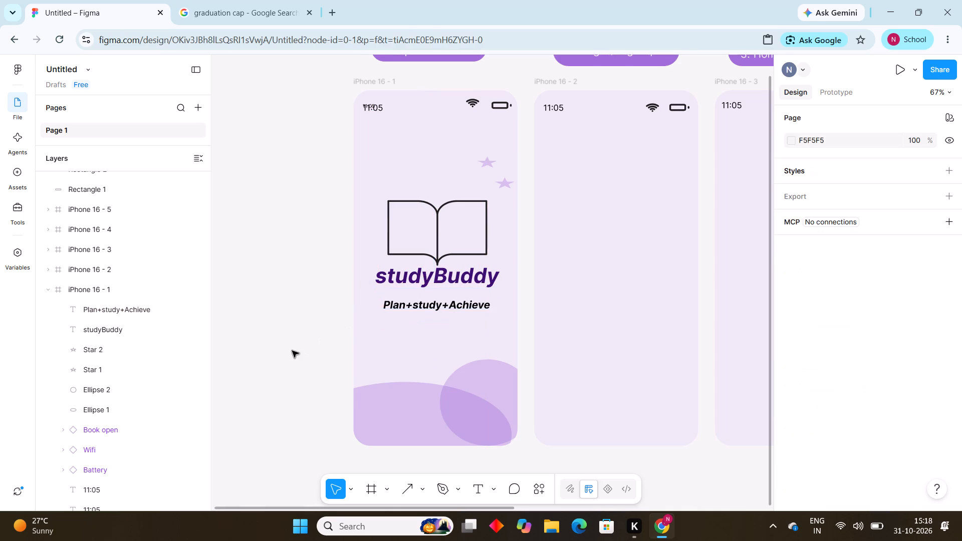
Change the fill of the Plan+study+Achieve tagline from black to the purple 56169B.
click(436, 310)
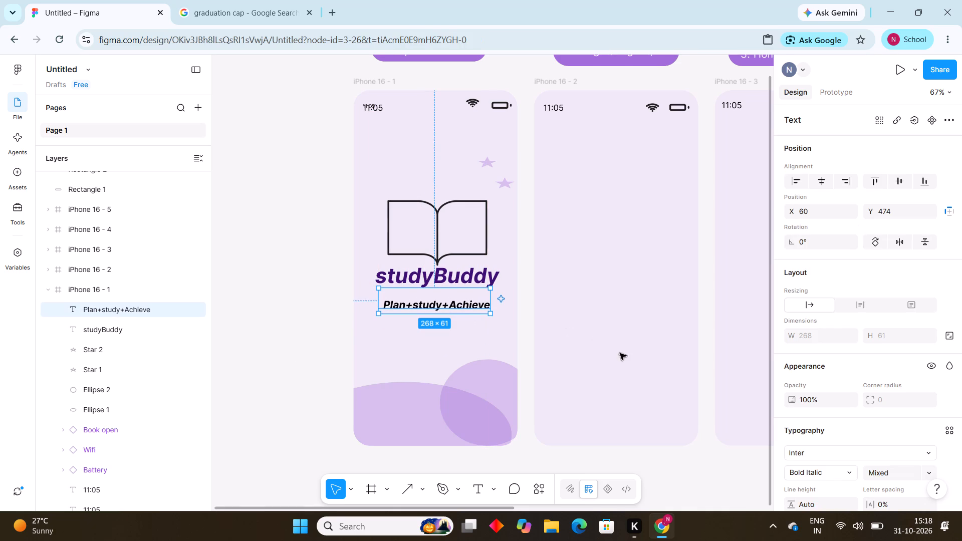
scroll(917, 457, down, 2)
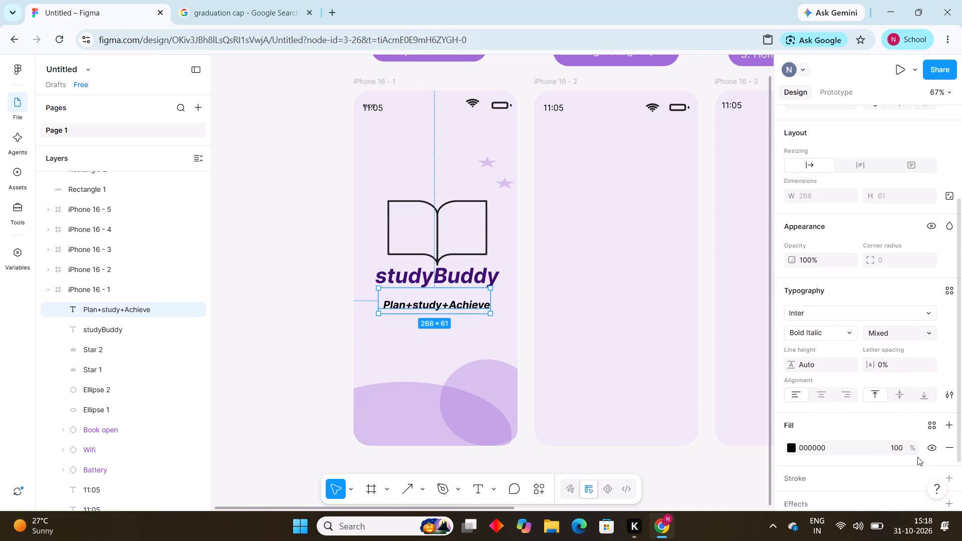
scroll(917, 457, down, 1)
click(792, 436)
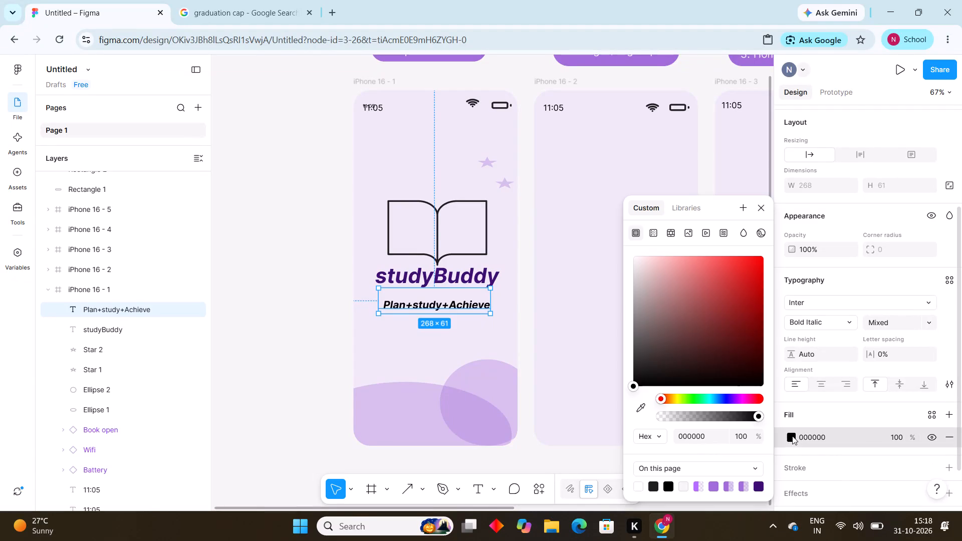
click(763, 485)
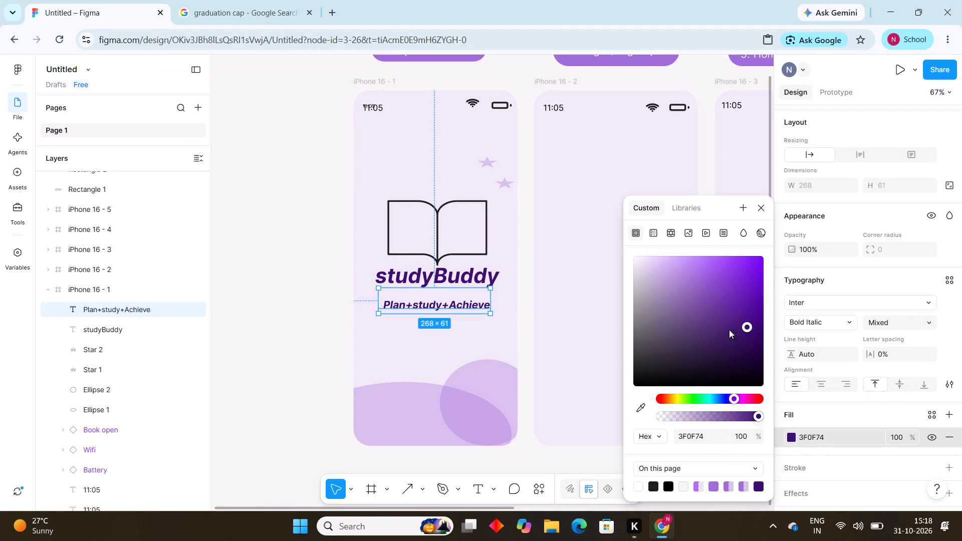
drag(722, 266, 728, 277)
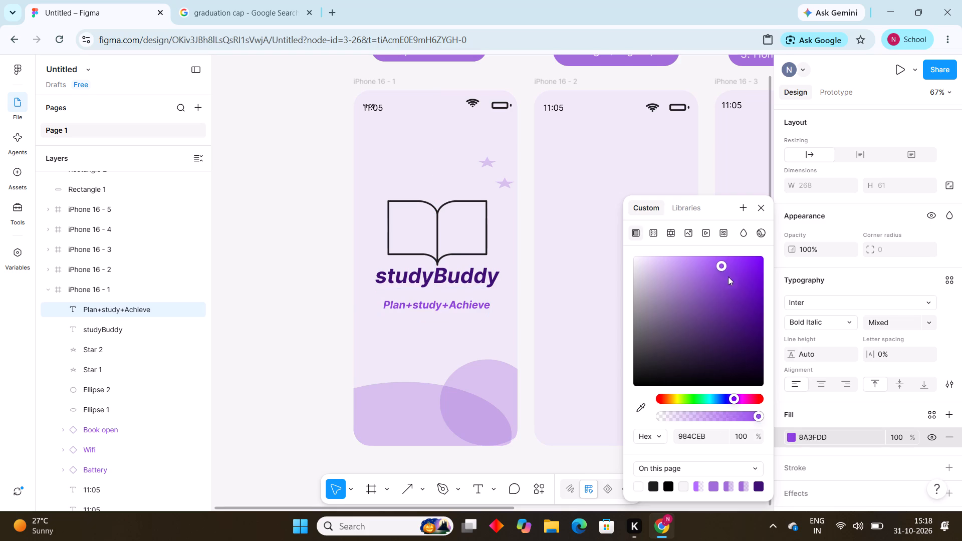
drag(728, 277, 745, 307)
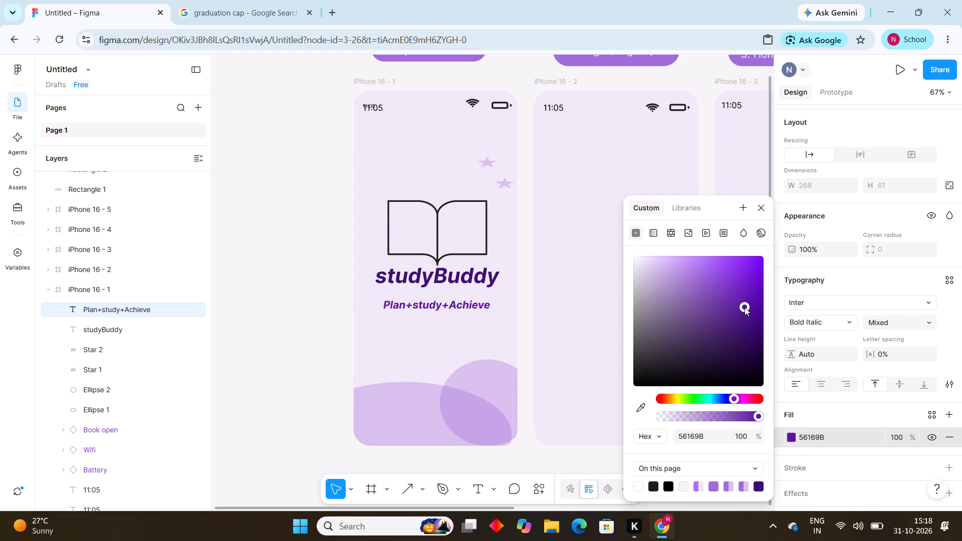
click(745, 307)
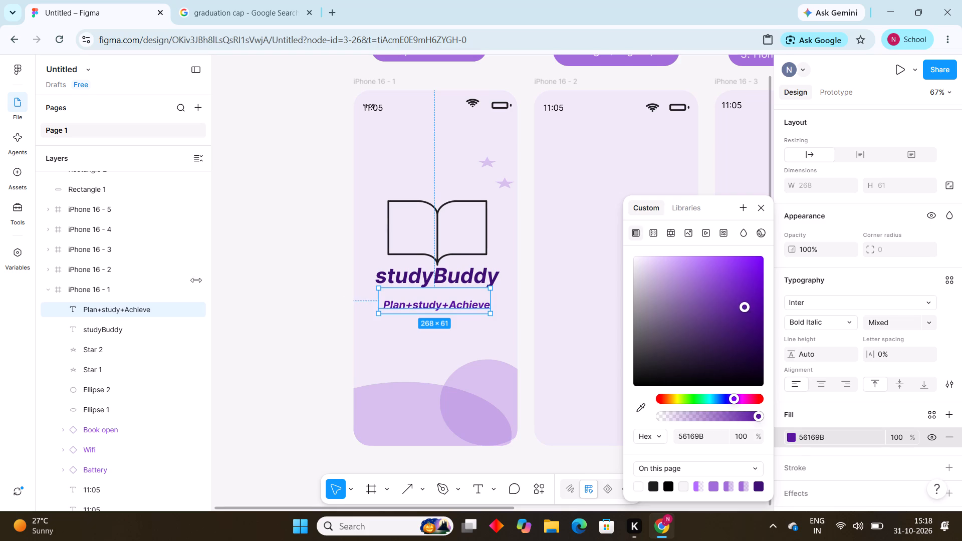
click(238, 294)
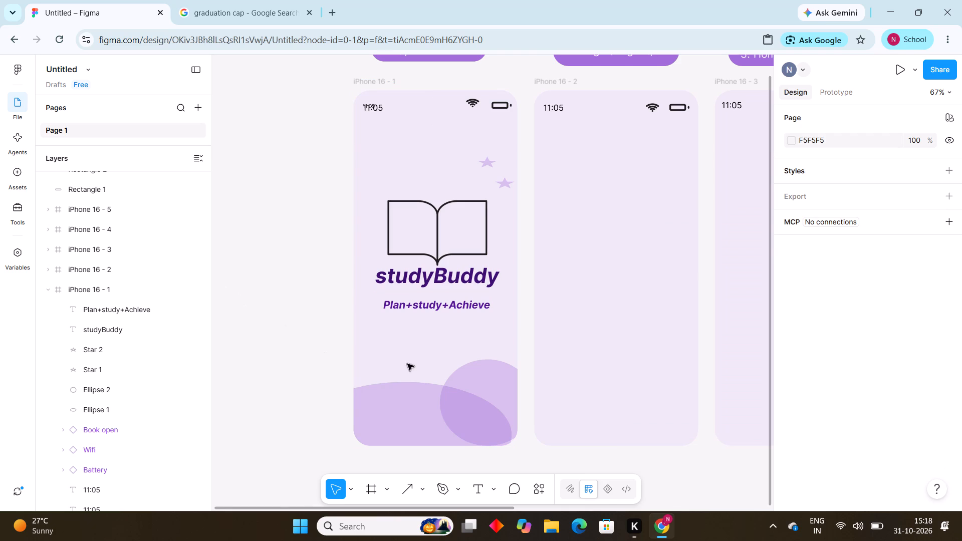
Nudge the Plan+study+Achieve tagline slightly left so it sits centred beneath the studyBuddy title.
click(427, 305)
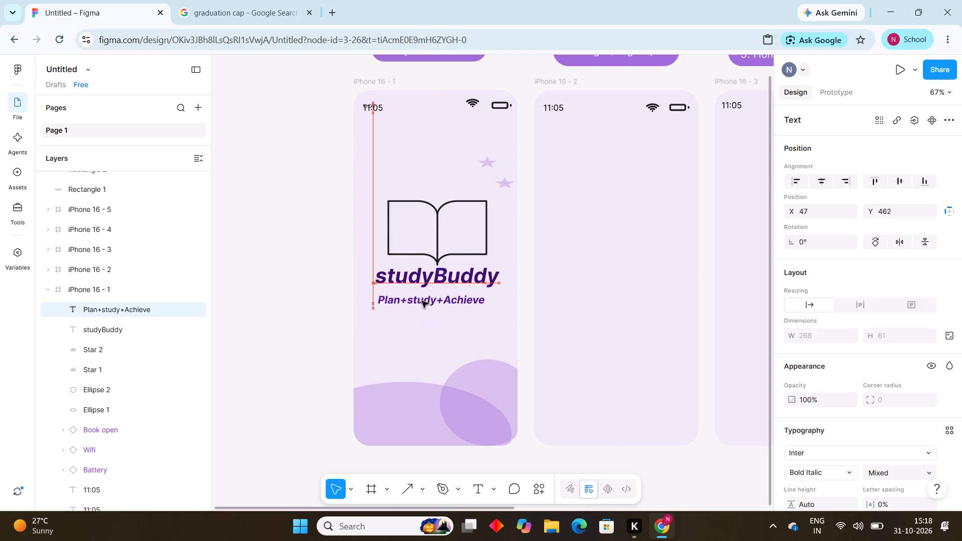
click(305, 315)
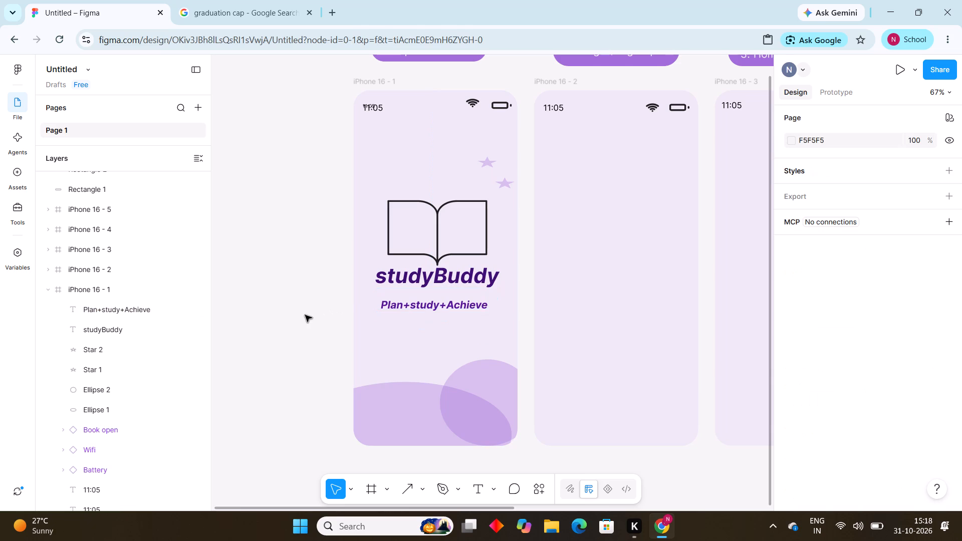
Draw a button rectangle about 226 × 57 over the purple ellipses near the bottom of the iPhone 16 - 1 frame.
click(421, 487)
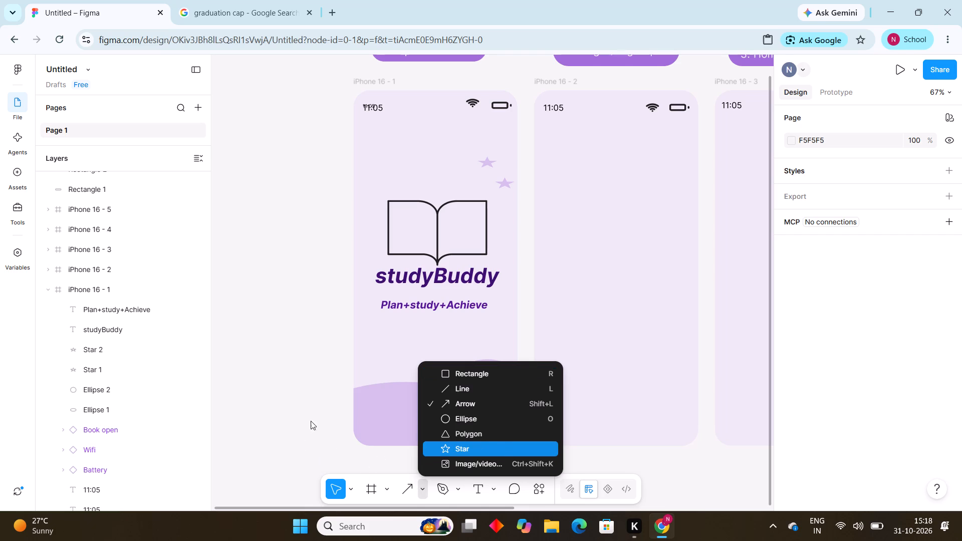
click(237, 437)
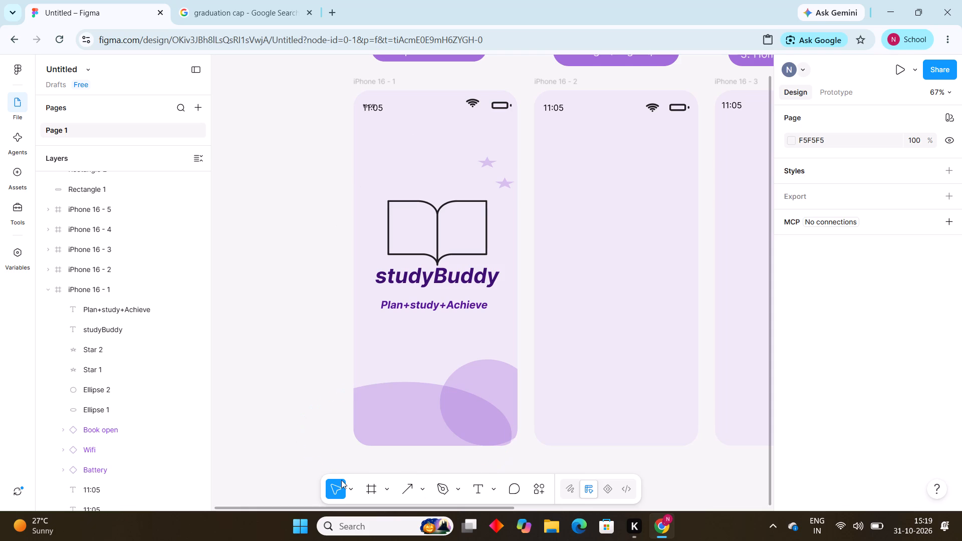
click(423, 489)
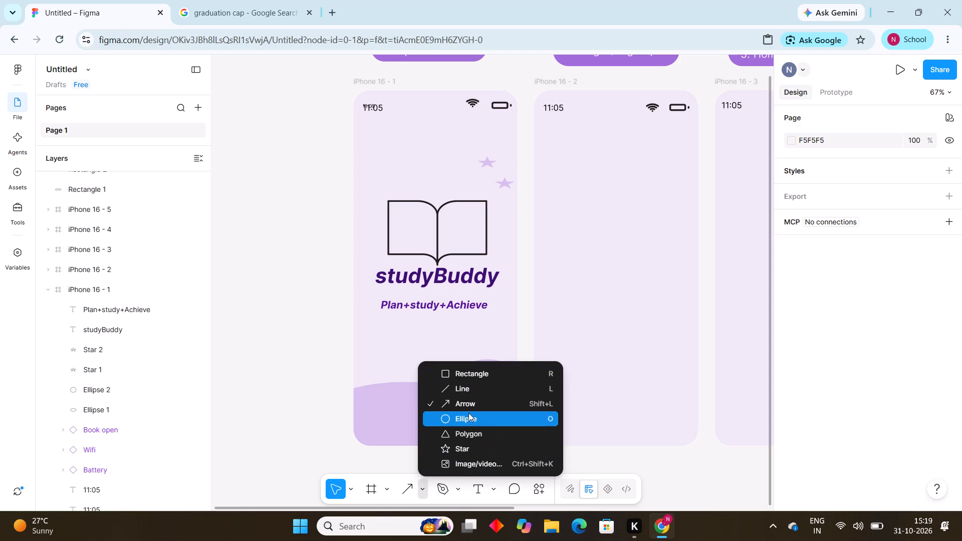
click(468, 373)
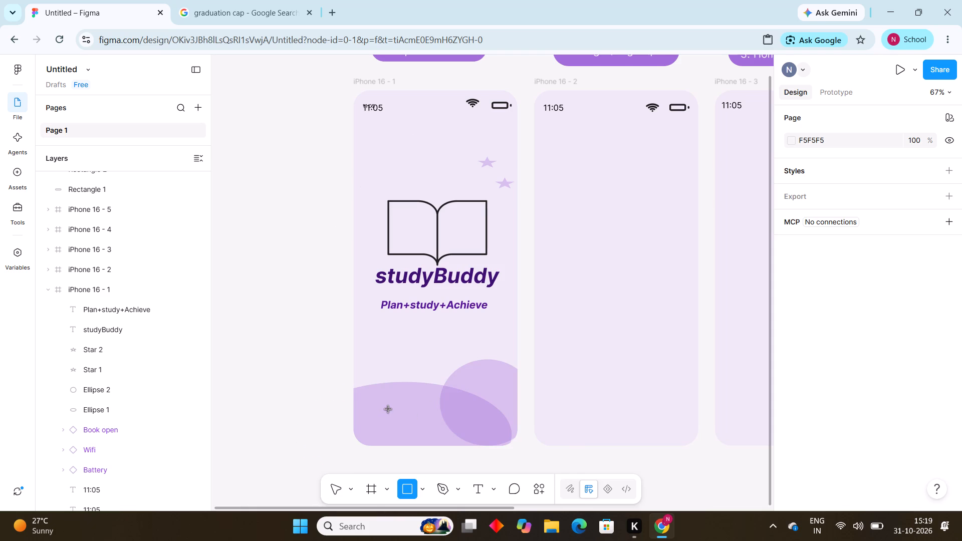
drag(386, 408, 417, 425)
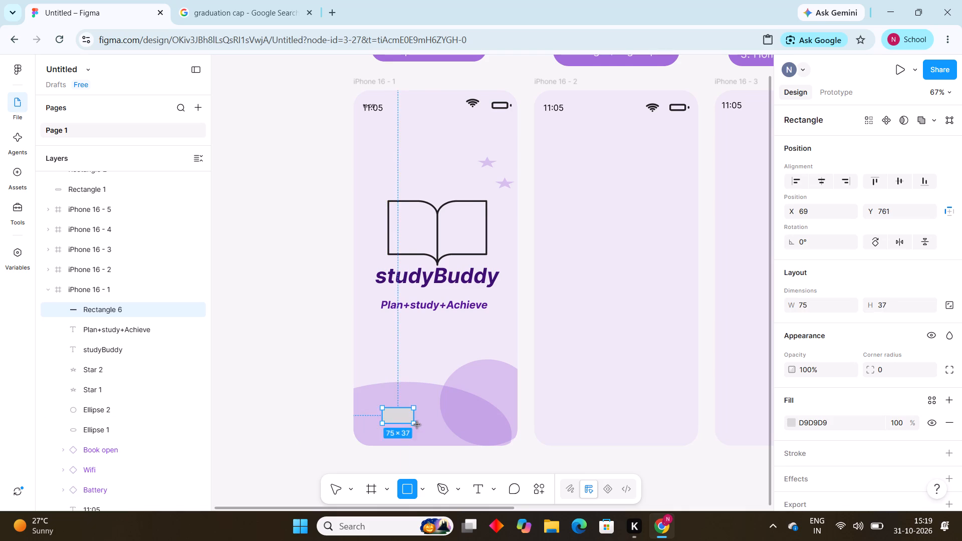
drag(417, 425, 486, 419)
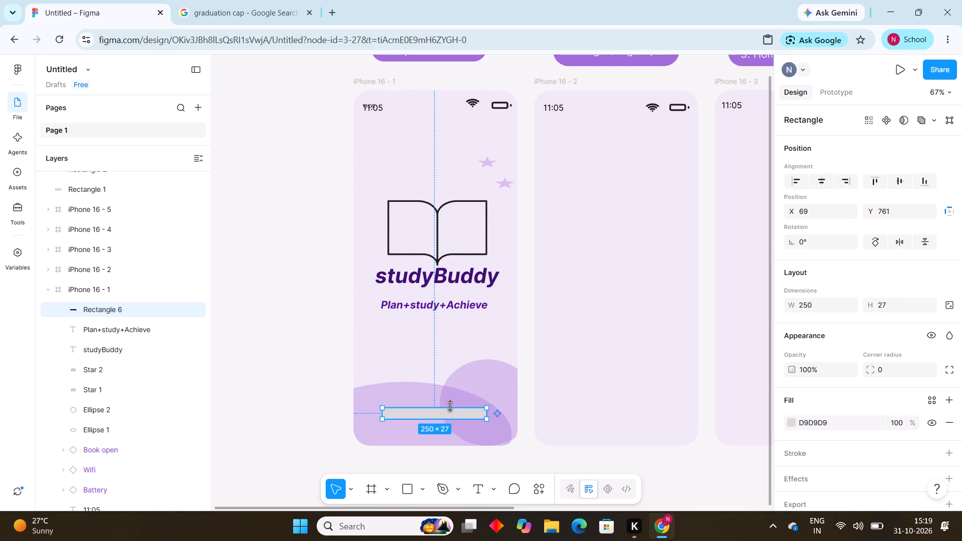
drag(450, 406, 451, 395)
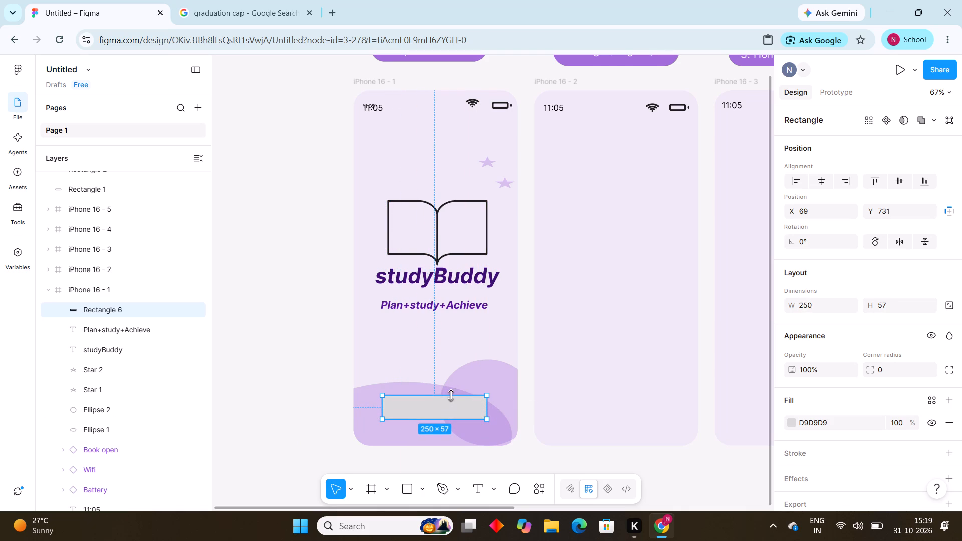
drag(384, 407, 392, 407)
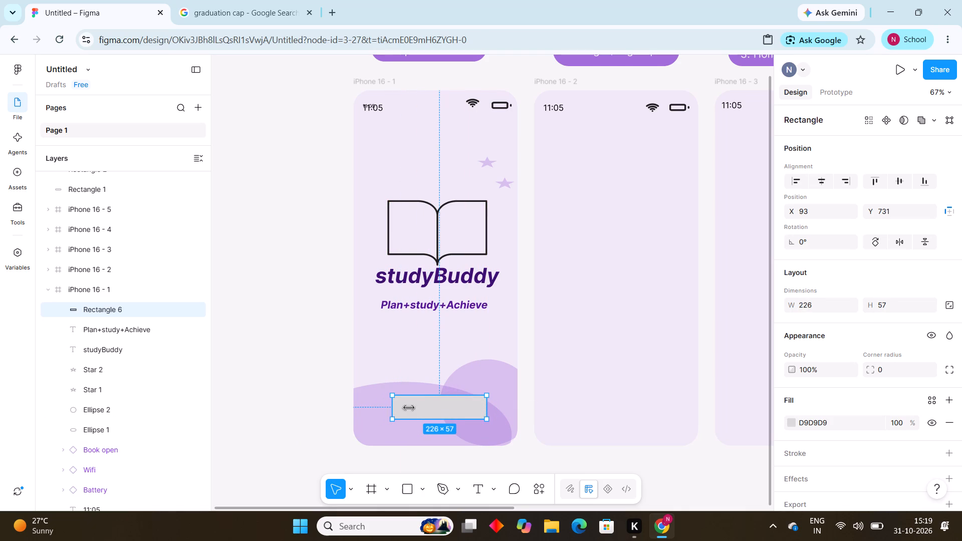
click(485, 404)
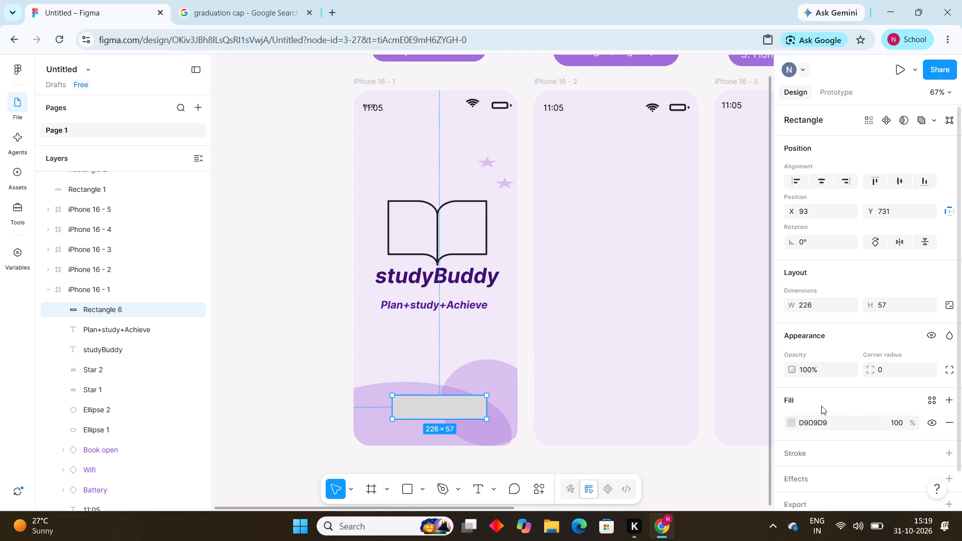
Set the button rectangle's corner radius to 50.
click(888, 370)
key(BackSpace)
text(50)
key(Return)
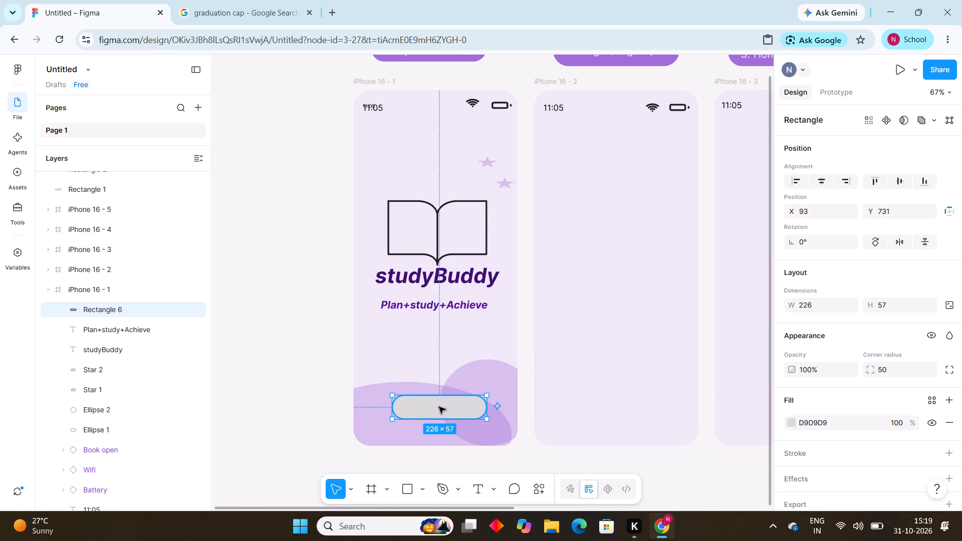
Move the rounded button rectangle up and left to about X 75, Y 711 within the iPhone 16 - 1 frame.
drag(439, 407, 437, 397)
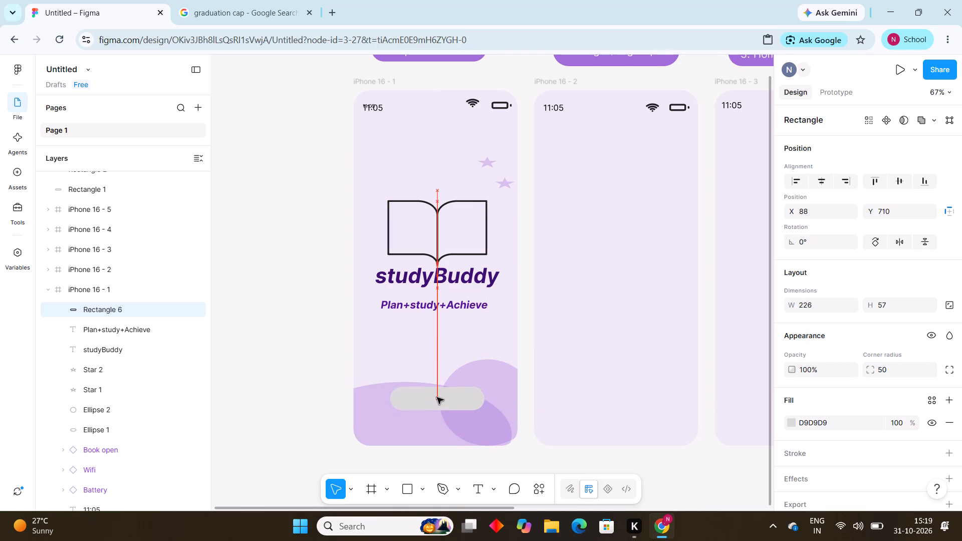
drag(437, 397, 433, 399)
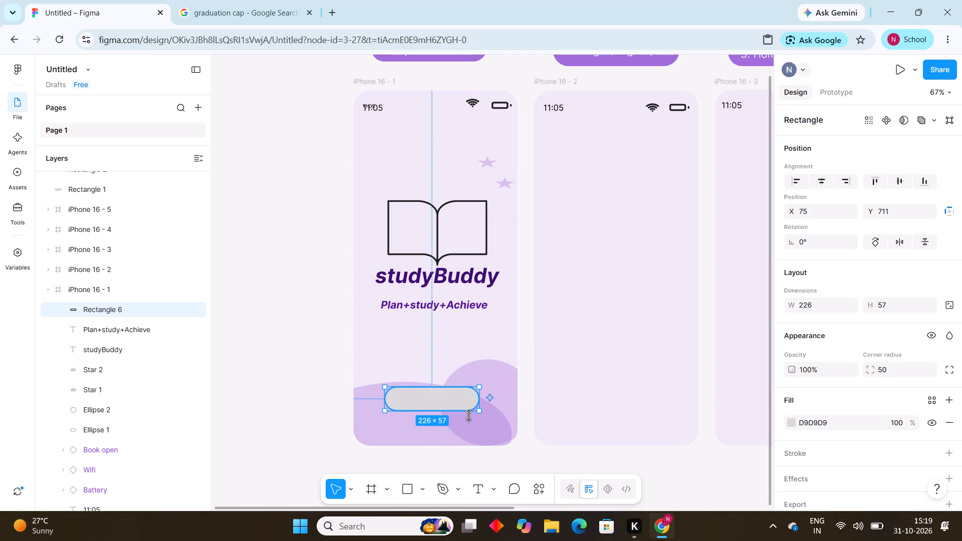
drag(663, 424, 587, 474)
drag(296, 462, 353, 475)
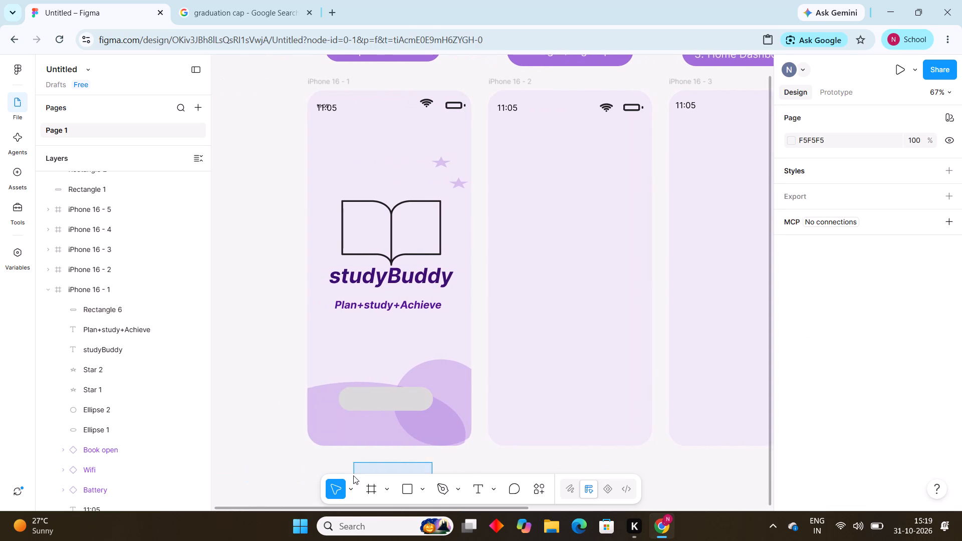
Fill the rounded button rectangle with the medium purple 8D57C8.
click(387, 395)
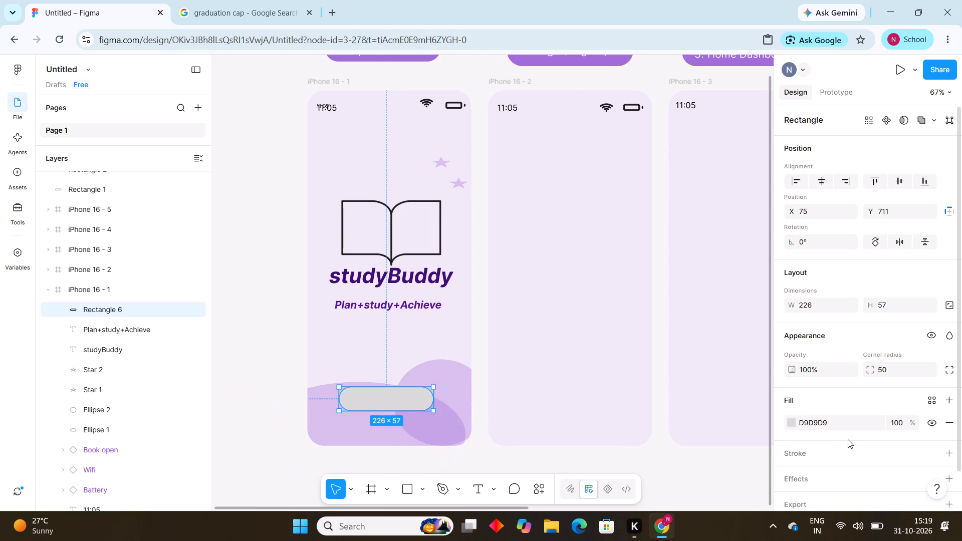
click(790, 424)
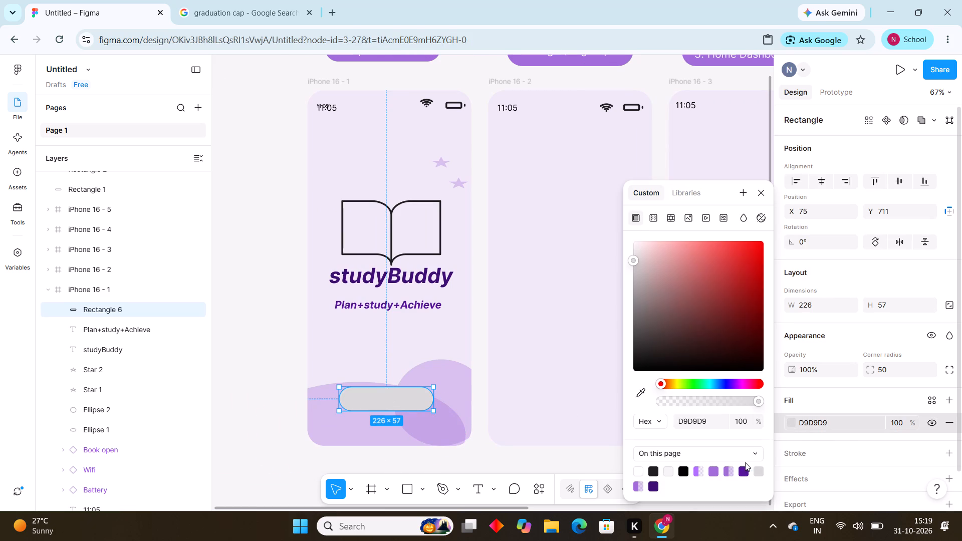
click(744, 466)
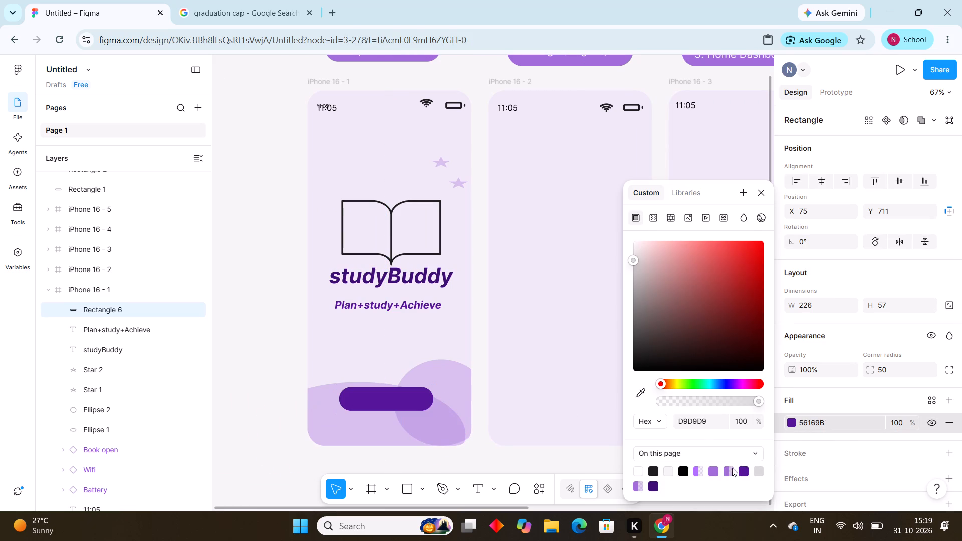
click(716, 468)
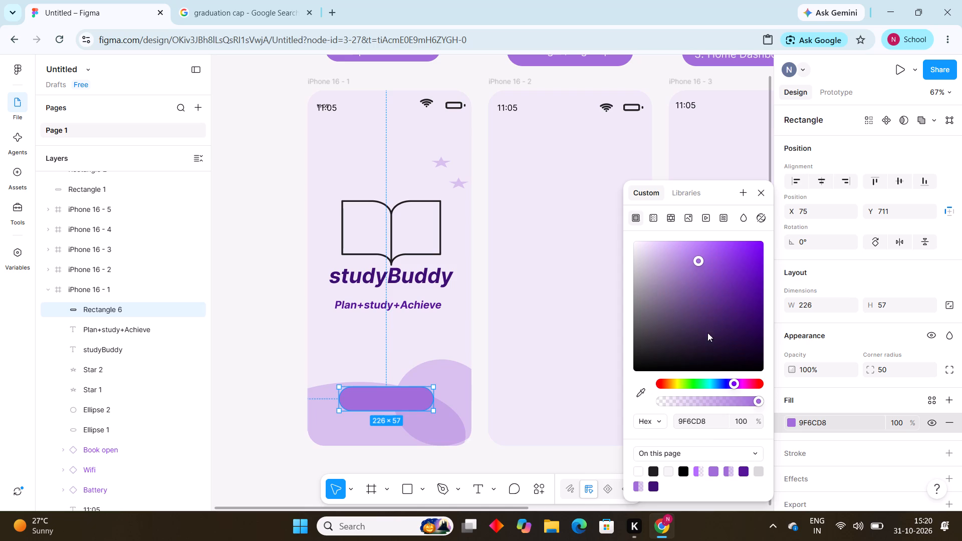
click(707, 269)
click(764, 188)
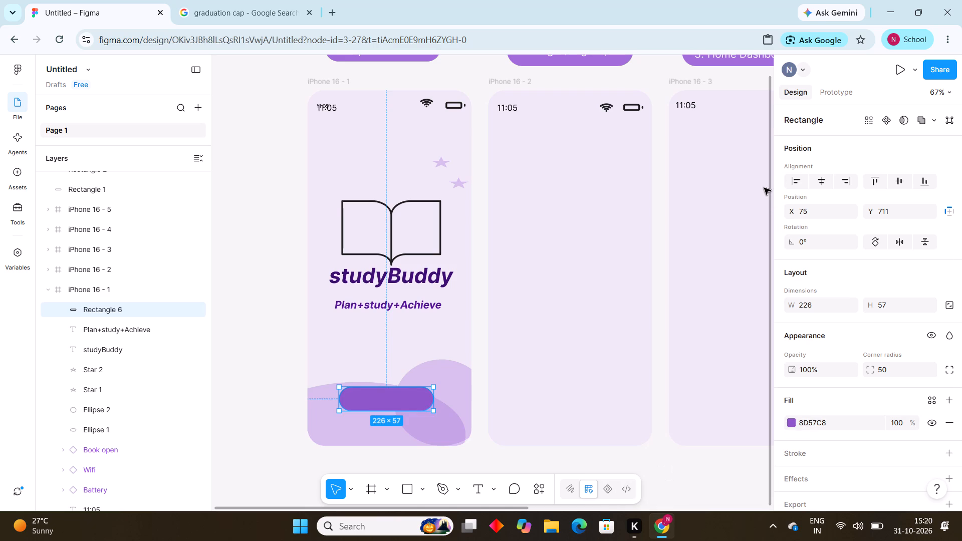
click(282, 416)
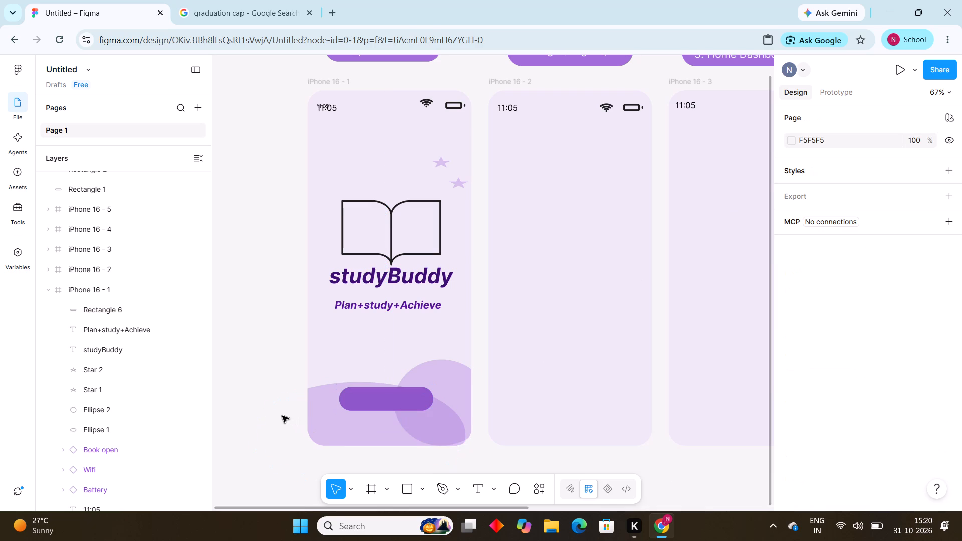
Add the text label "Get Started" on the purple rounded button in the iPhone 16 - 1 frame.
click(492, 488)
click(535, 444)
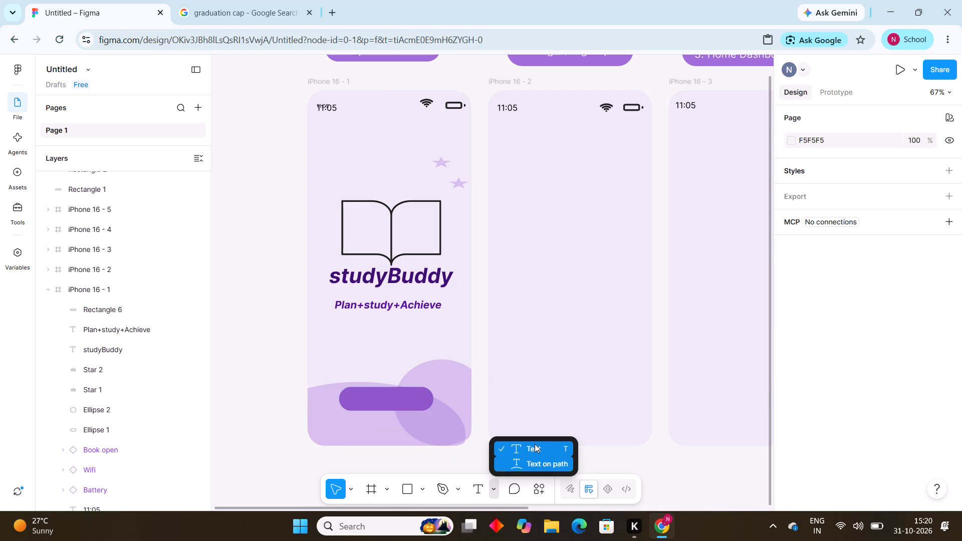
click(351, 399)
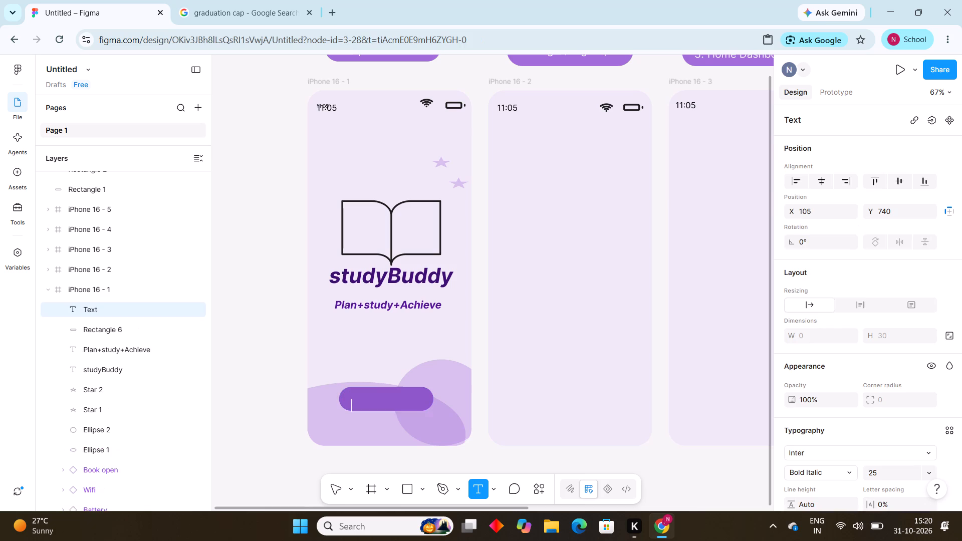
text(get)
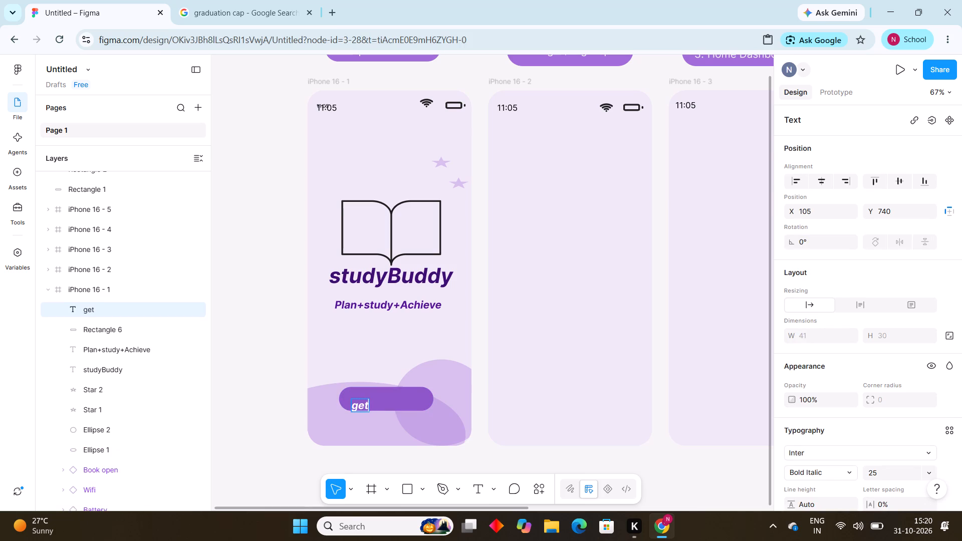
key(BackSpace)
key(BackSpace)
key(BackSpace)
text(Get)
key(space)
text(Star)
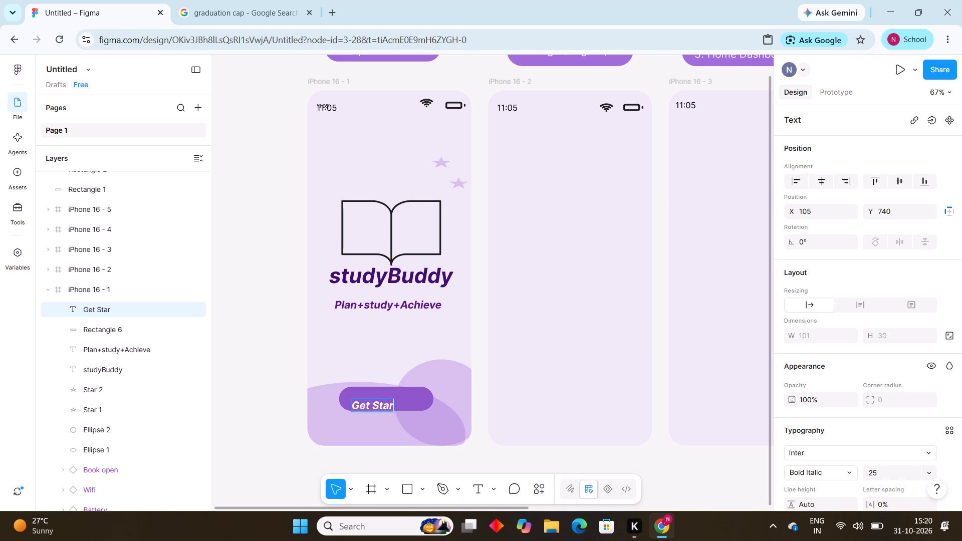
key(t)
text(ed)
click(224, 467)
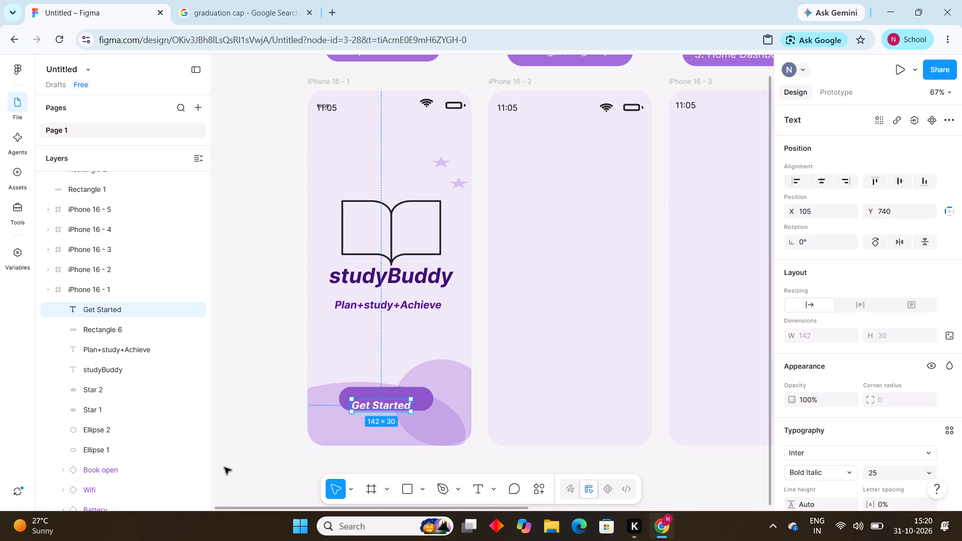
click(224, 467)
Move the "Get Started" label up and left to about X 99, Y 725 inside the rounded button.
click(372, 407)
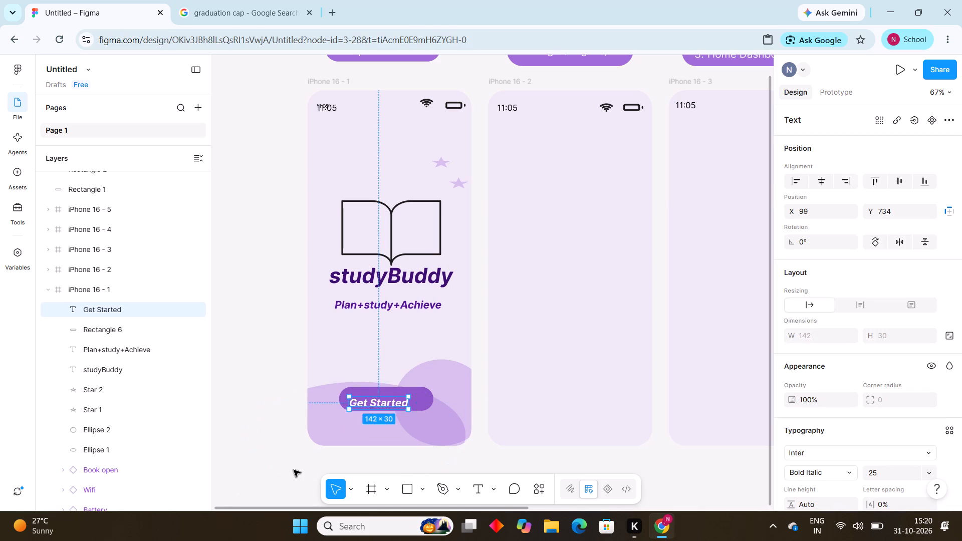
click(386, 407)
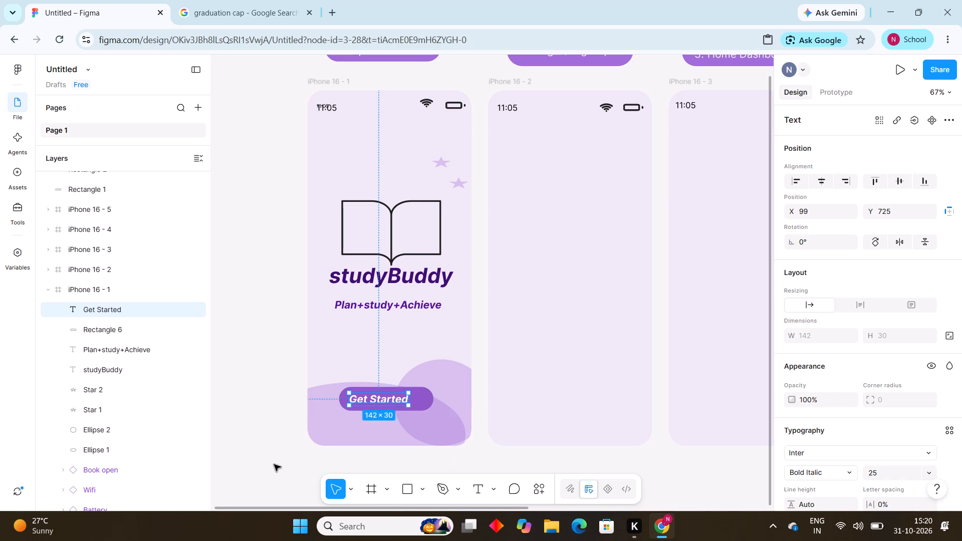
click(264, 456)
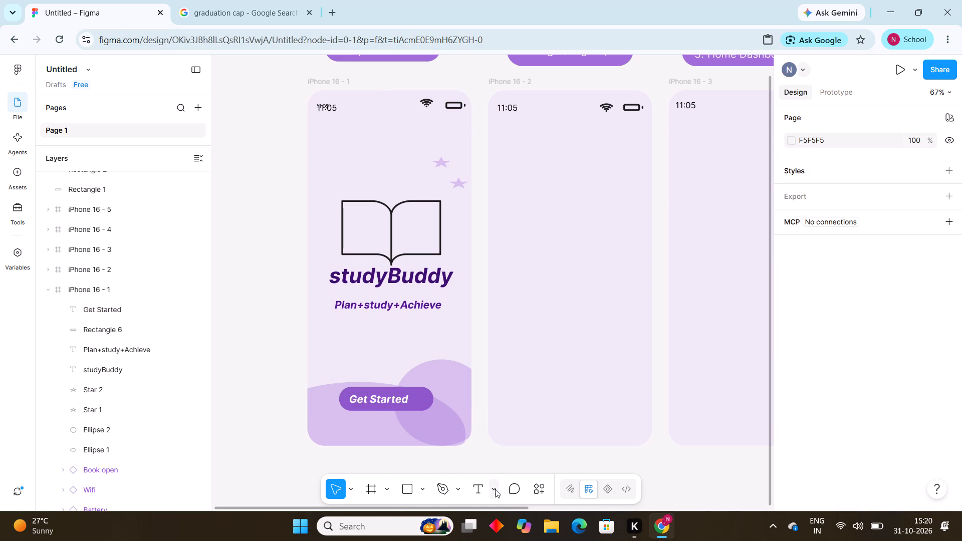
Draw a nearly horizontal white arrow about 29 long after the "Get Started" label inside the button.
click(423, 488)
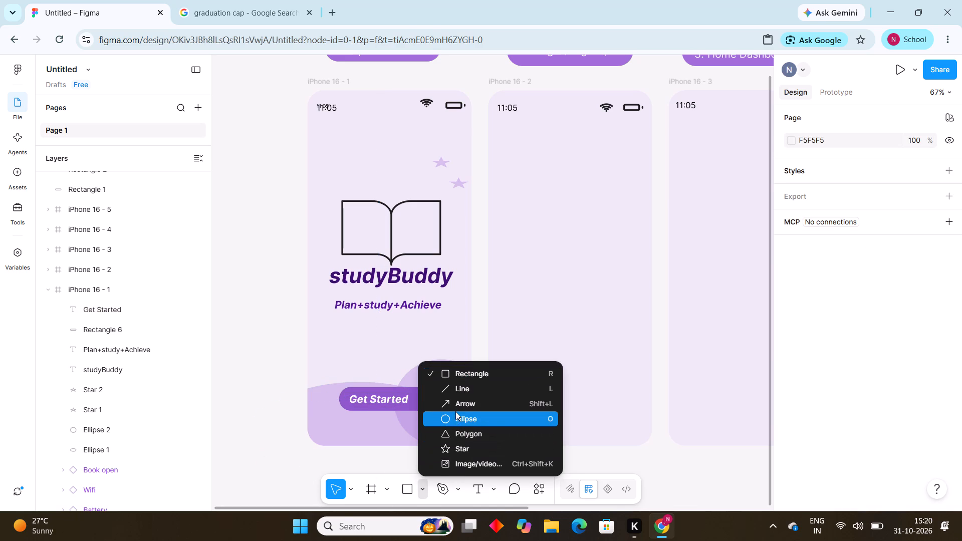
click(455, 405)
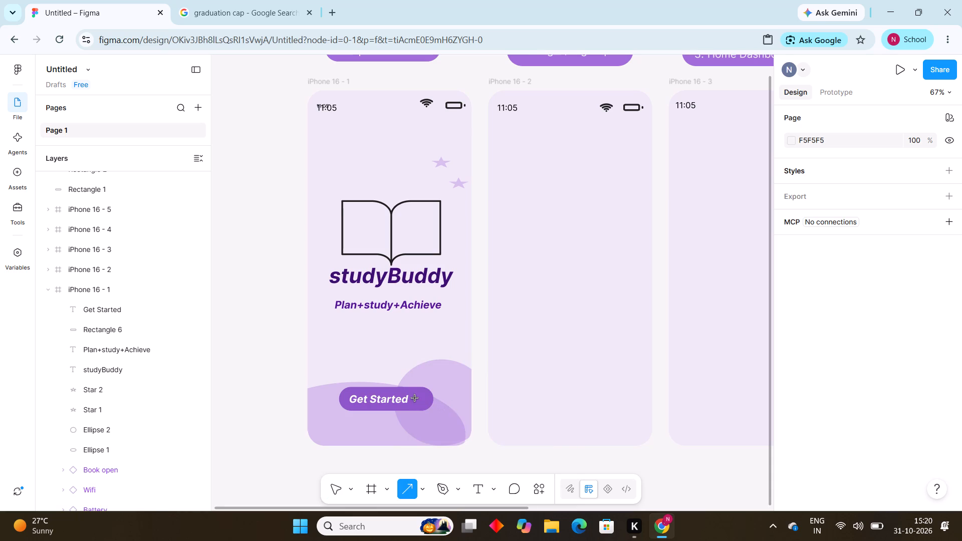
drag(415, 398, 424, 400)
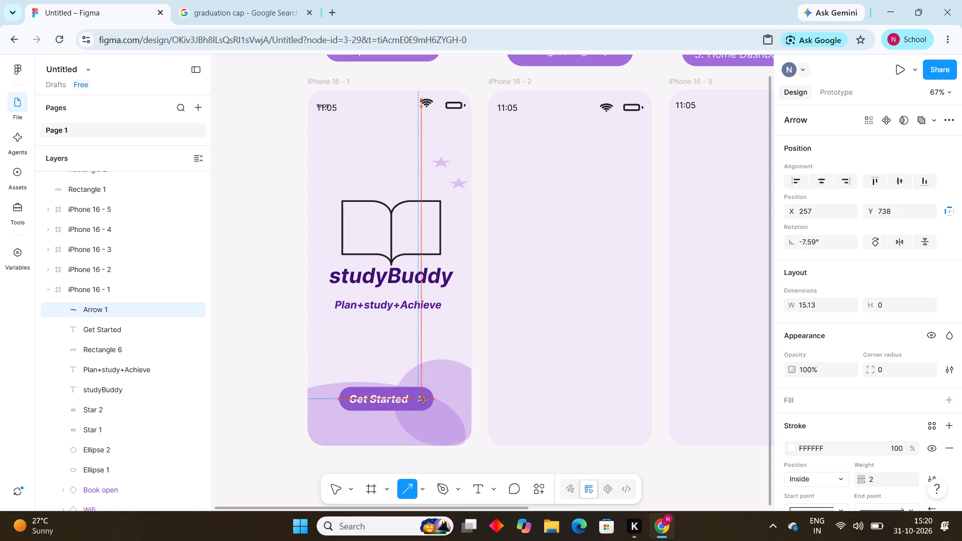
drag(424, 400, 427, 396)
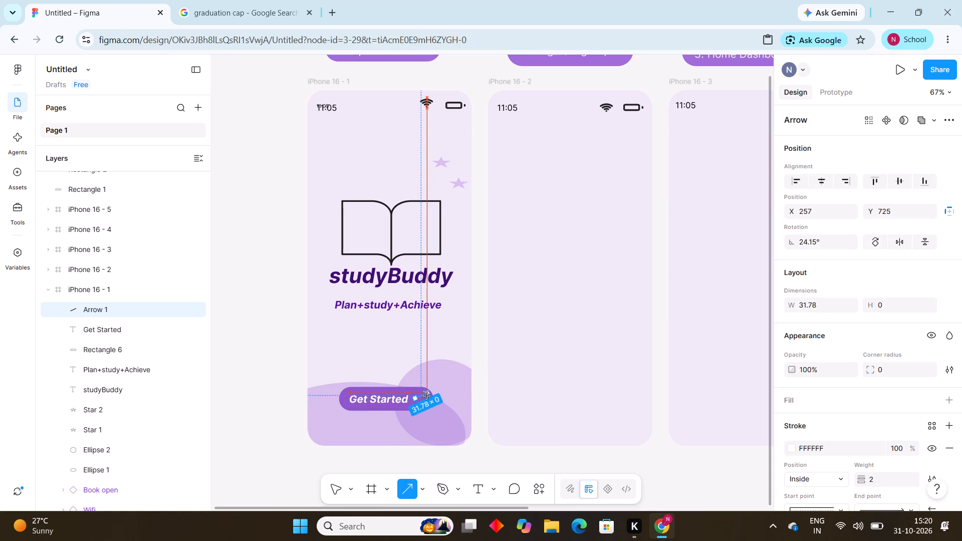
drag(427, 396, 427, 397)
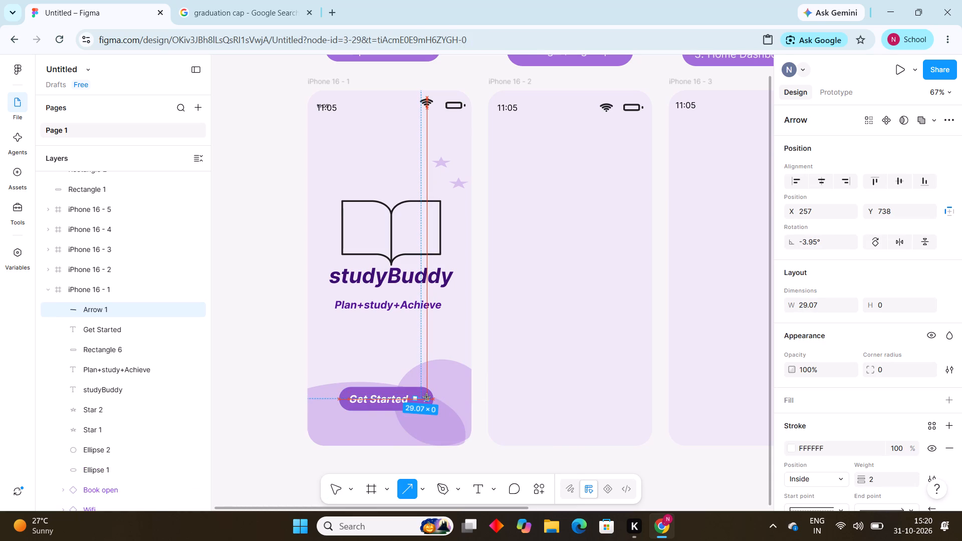
drag(427, 397, 426, 397)
click(301, 437)
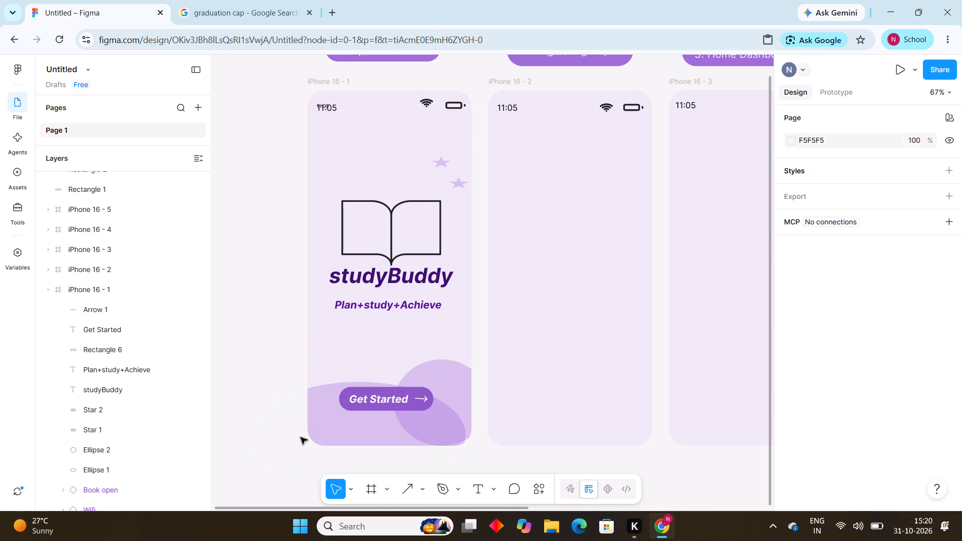
Lengthen the button's arrow to about 39 and place it at about X 251, Y 740, beside the label.
click(426, 400)
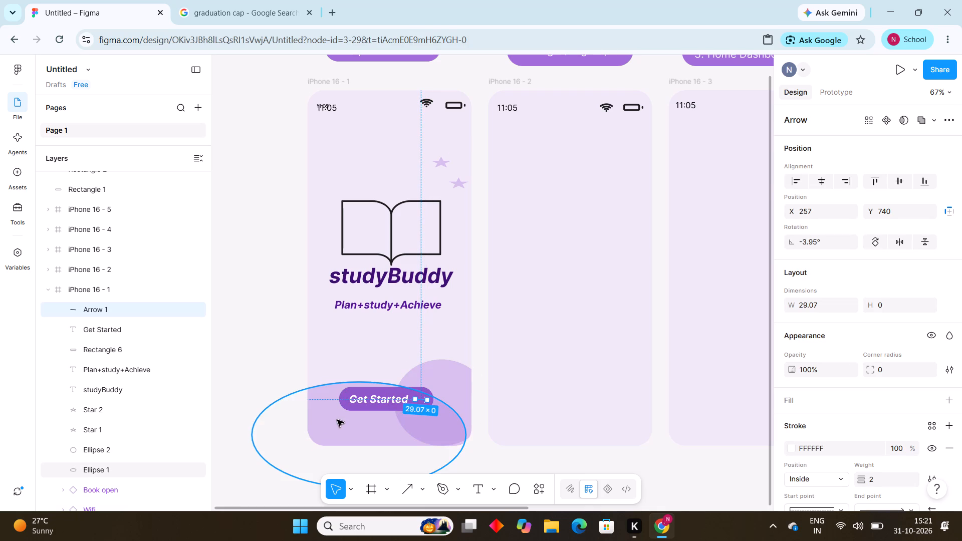
click(256, 350)
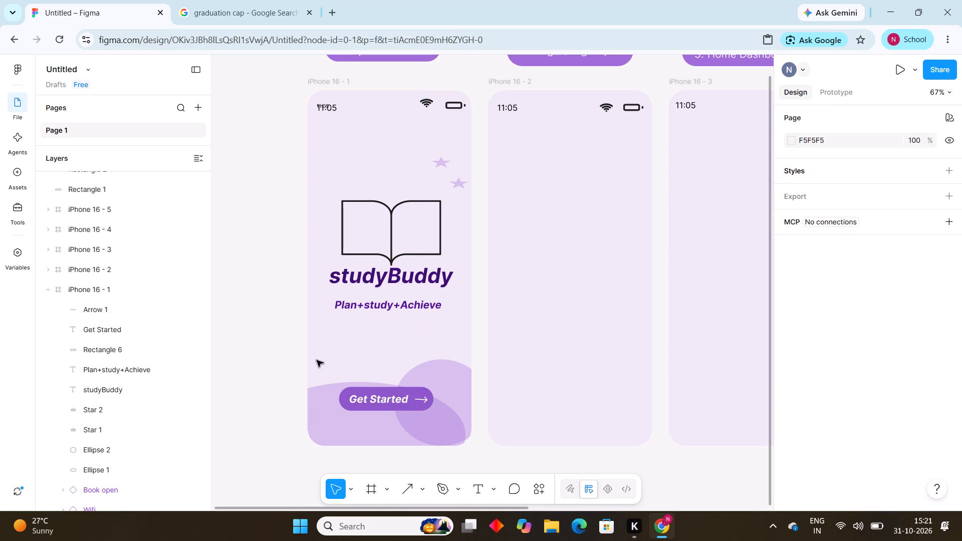
click(425, 398)
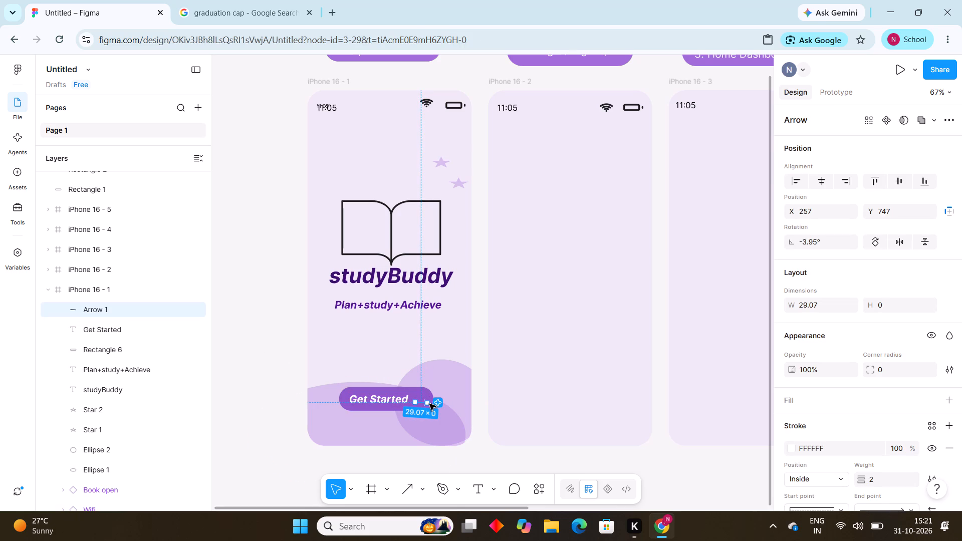
click(429, 402)
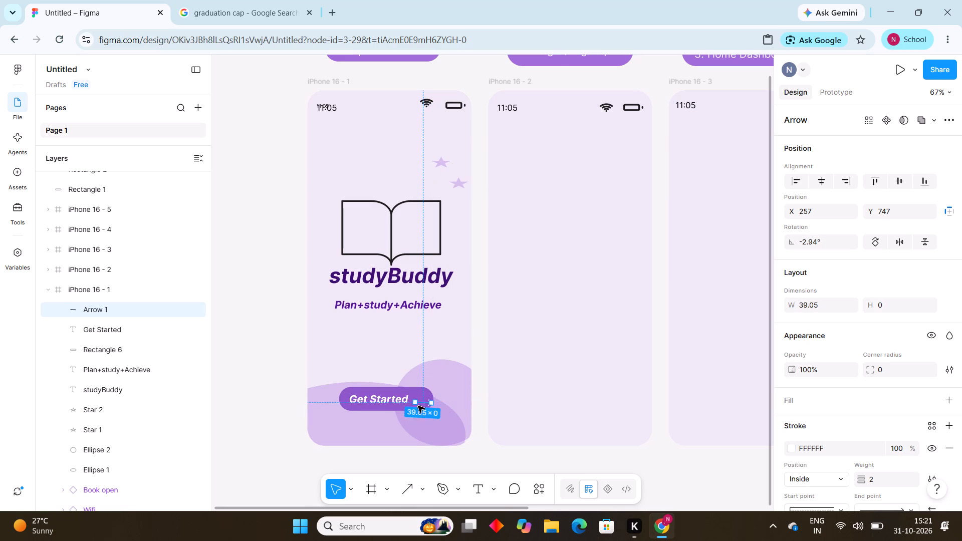
click(261, 351)
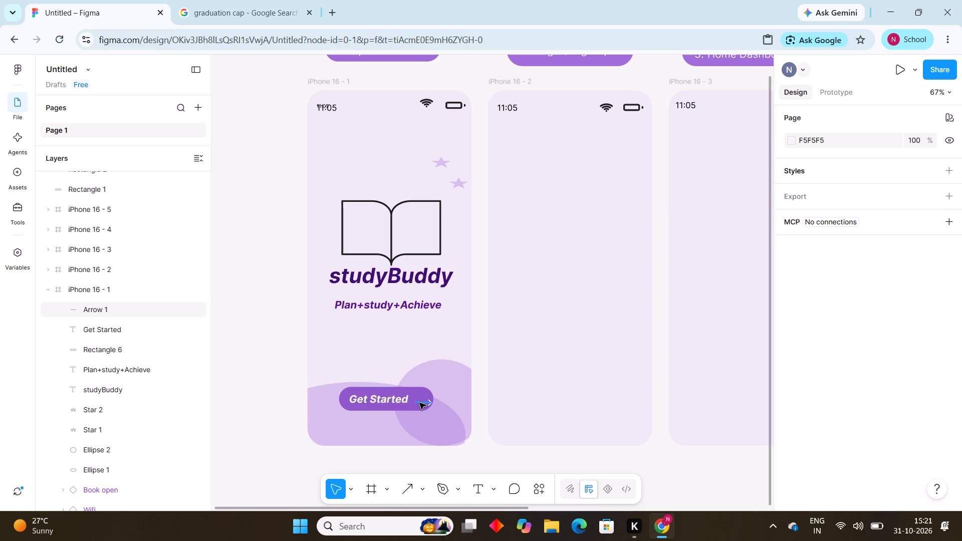
click(419, 403)
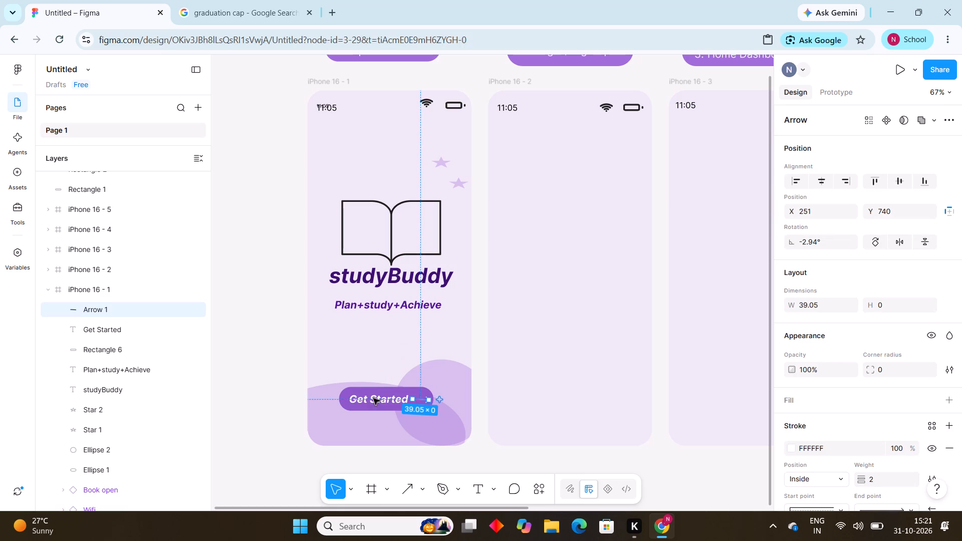
click(295, 363)
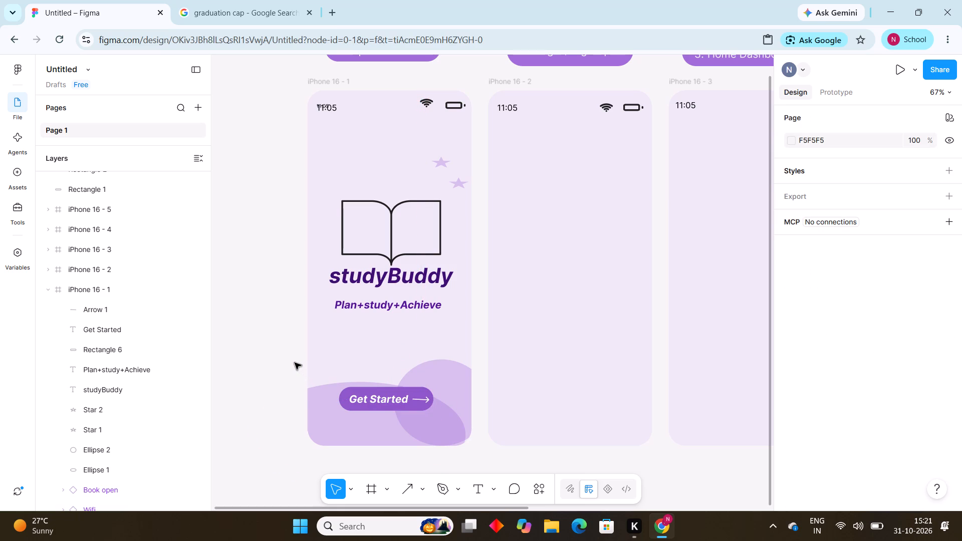
Set the height of the arrow in the "Get Started" button to 20.
click(423, 398)
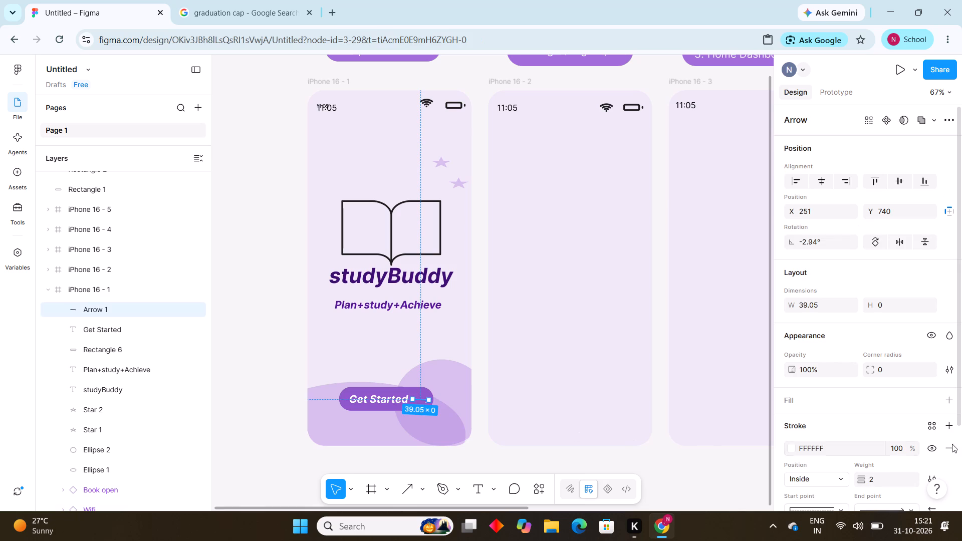
scroll(919, 425, down, 1)
click(897, 305)
key(BackSpace)
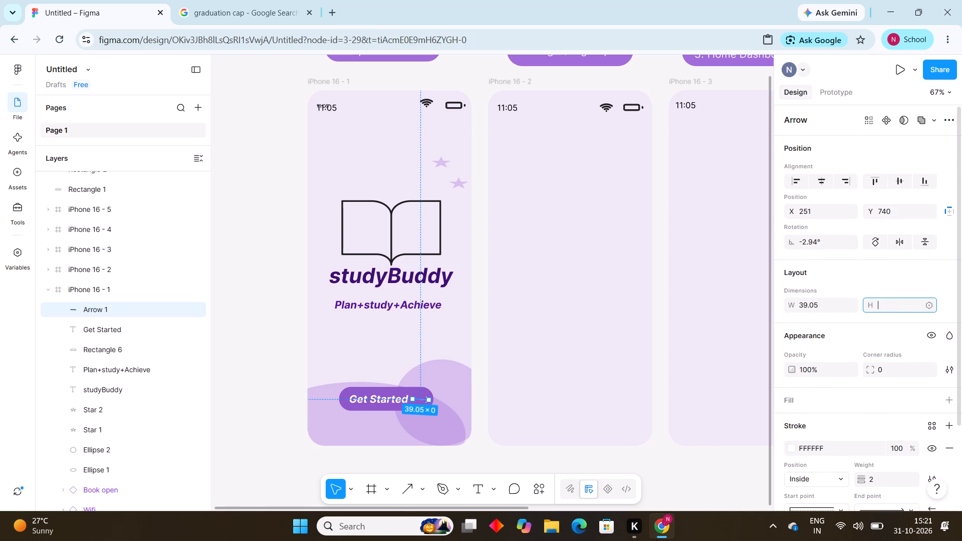
text(20)
key(Return)
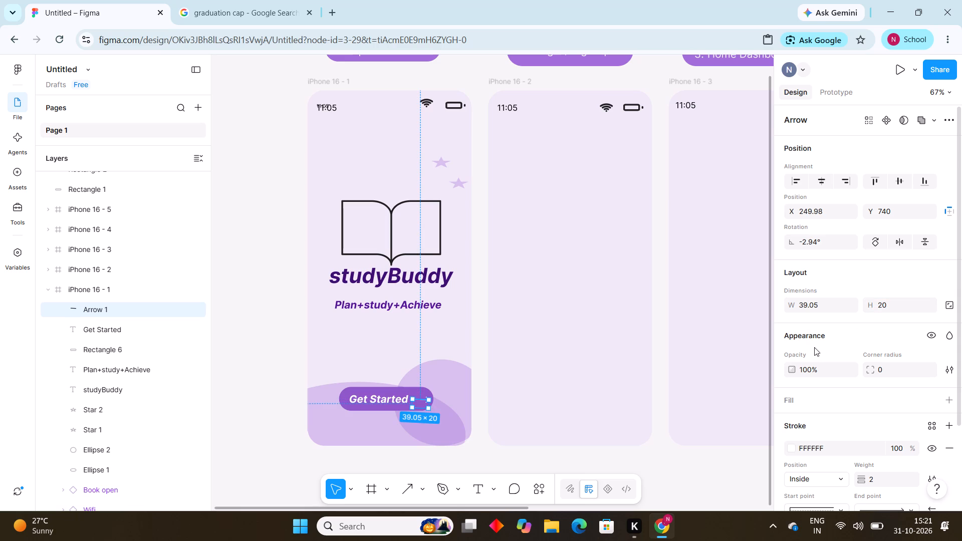
click(256, 354)
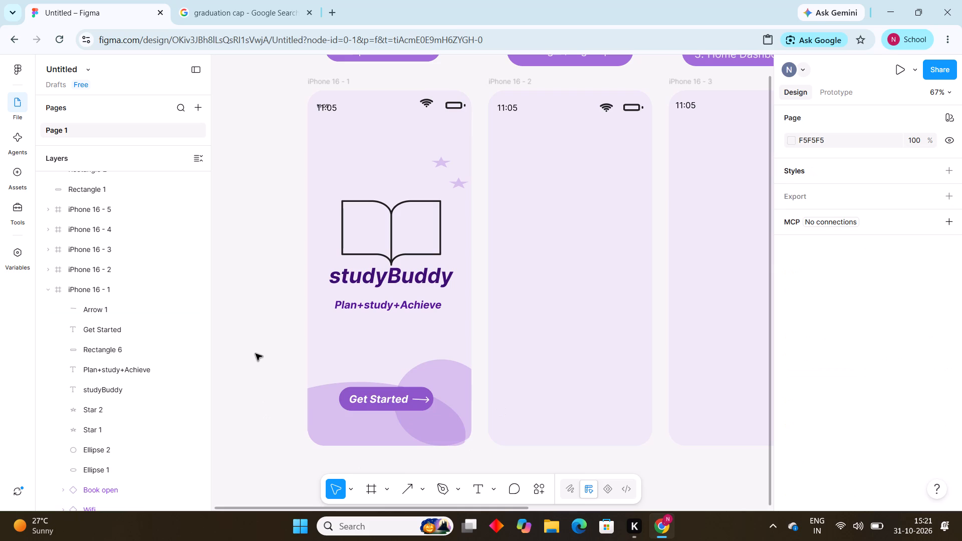
Enlarge the button's arrow to about 48 × 31 and reposition it at about X 251, Y 738.
click(427, 398)
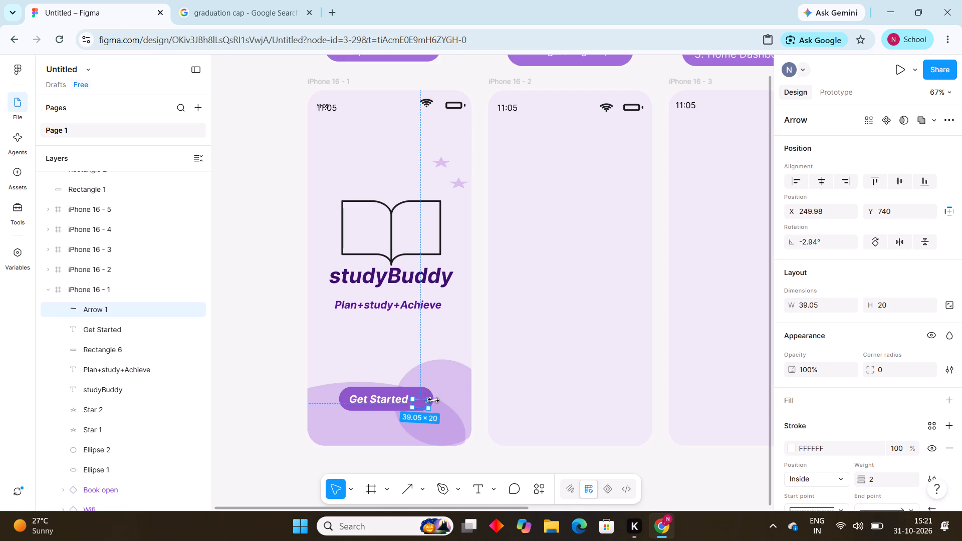
click(431, 397)
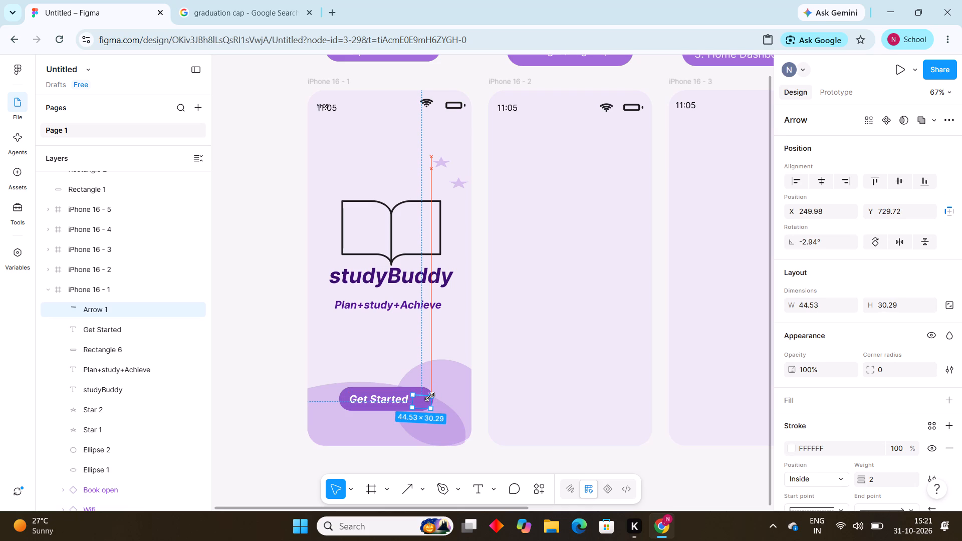
click(253, 372)
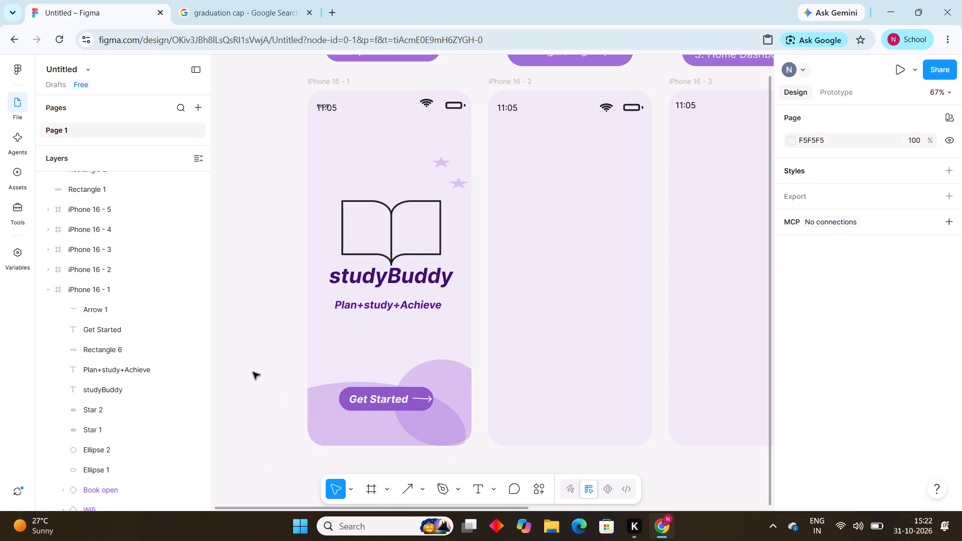
click(427, 397)
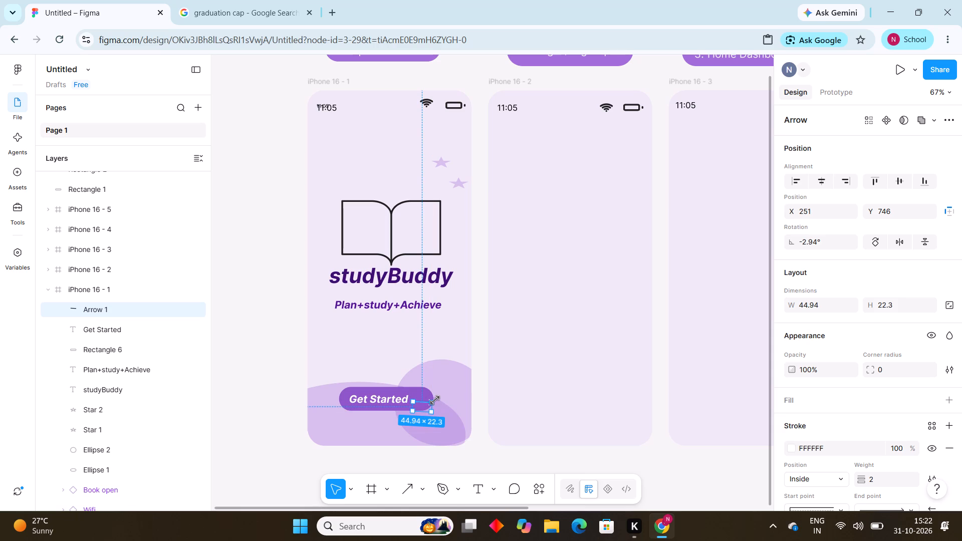
click(435, 401)
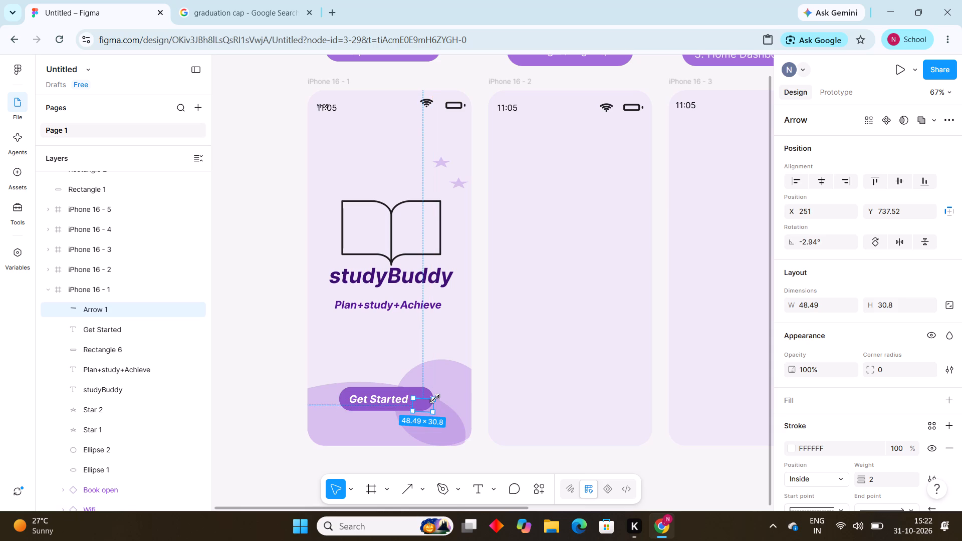
drag(438, 398, 435, 397)
Resize the arrow in the "Get Started" button to about 43 × 31.
drag(435, 397, 431, 399)
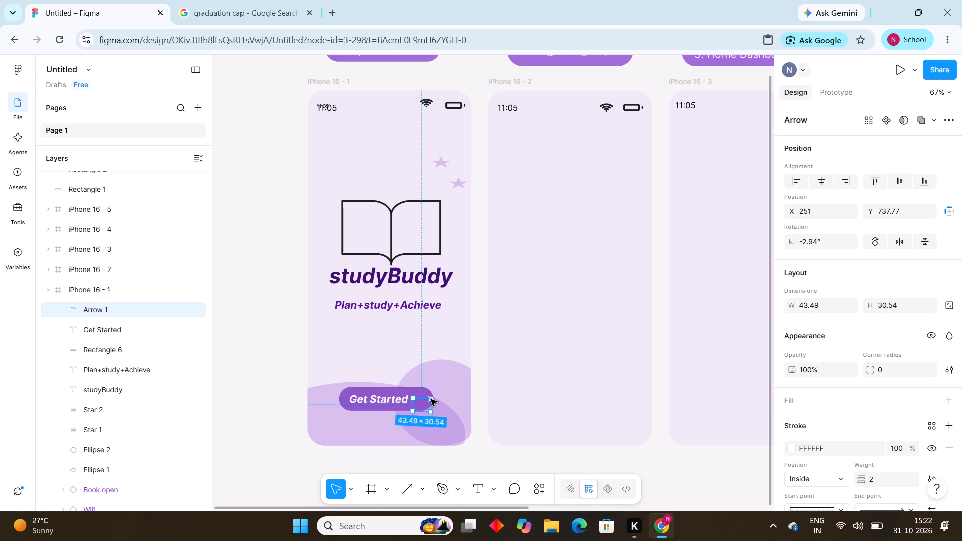
click(285, 366)
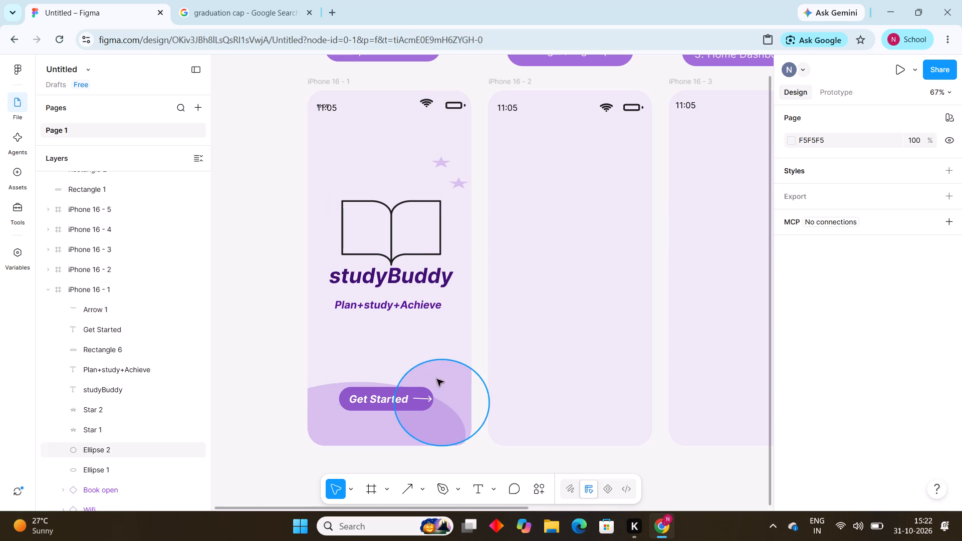
Straighten the button's arrow to a rotation of about 2.7° outside the frame and place it back beside the "Get Started" label.
drag(429, 396, 427, 404)
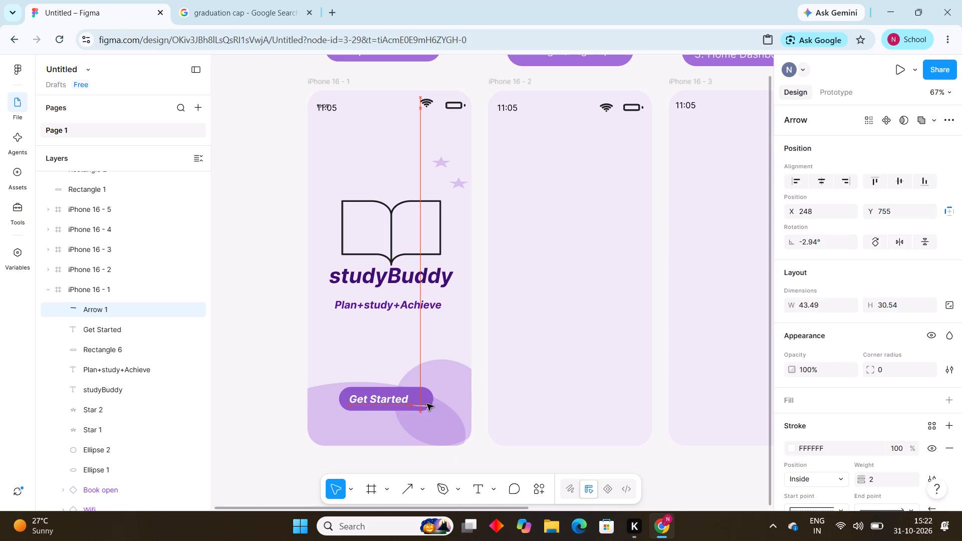
drag(427, 404, 275, 346)
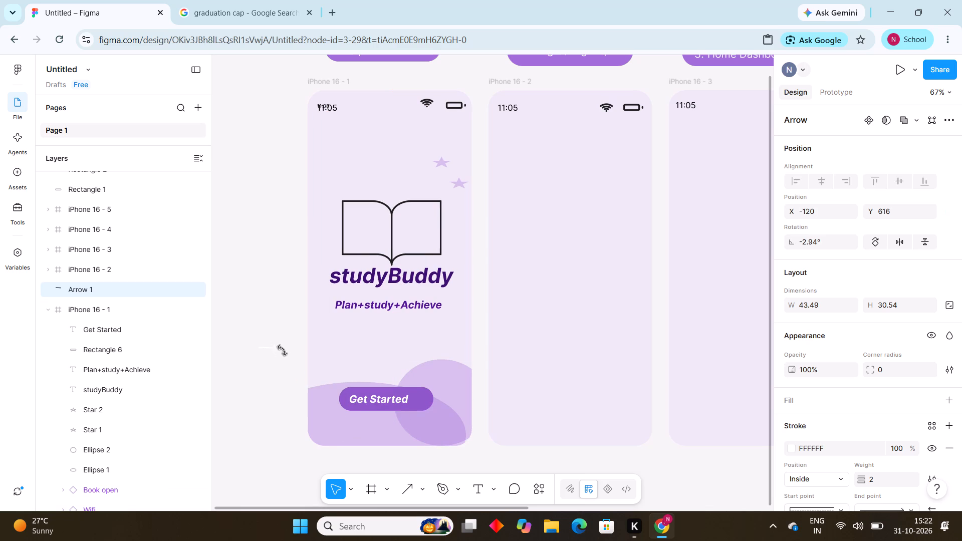
click(282, 349)
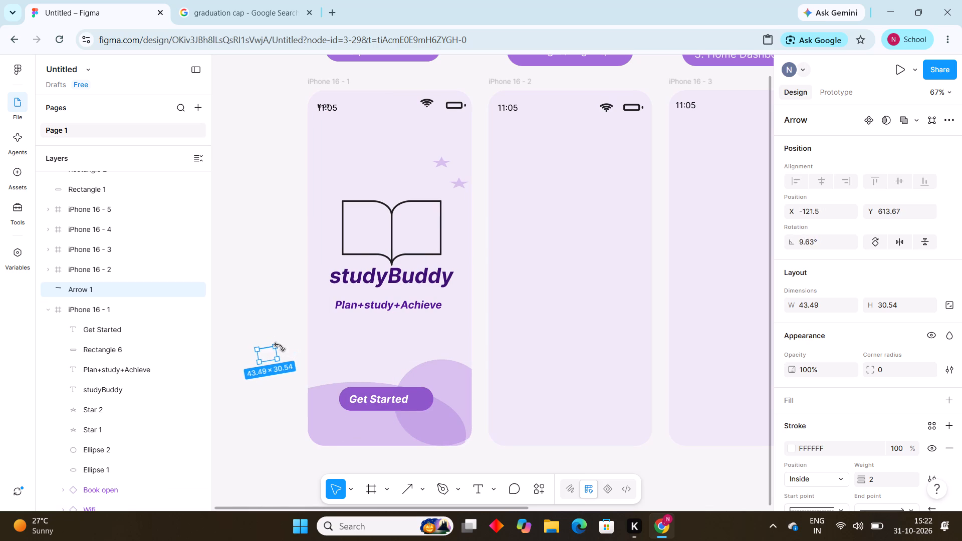
click(255, 313)
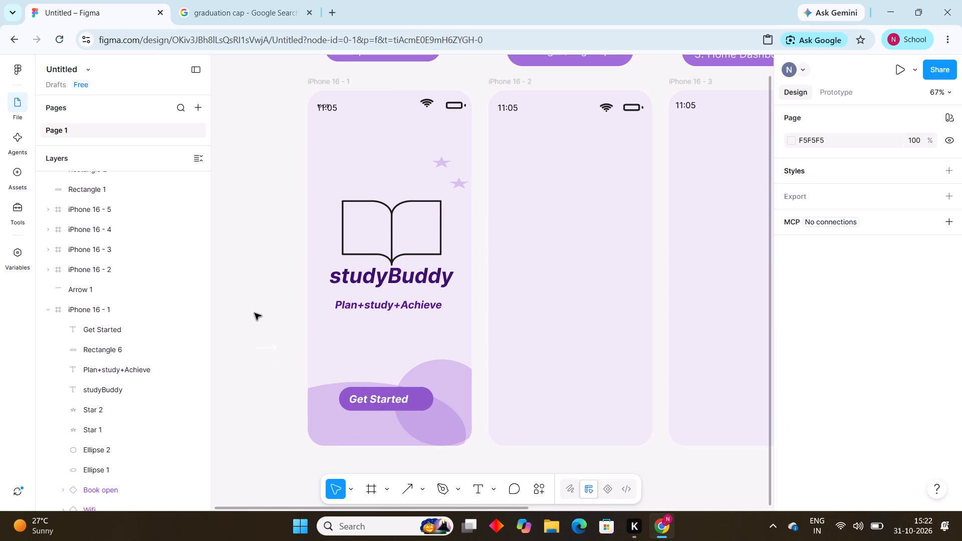
drag(273, 349, 354, 389)
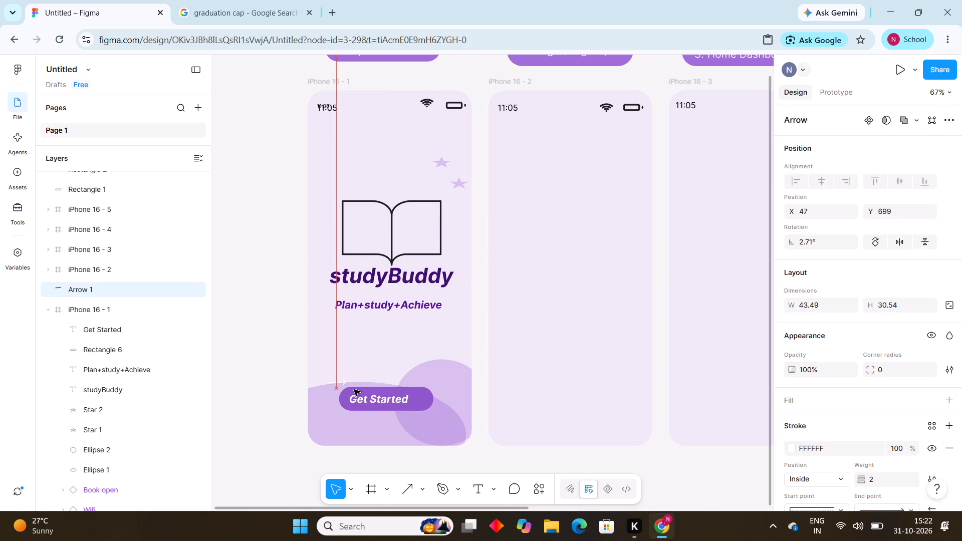
drag(354, 389, 427, 401)
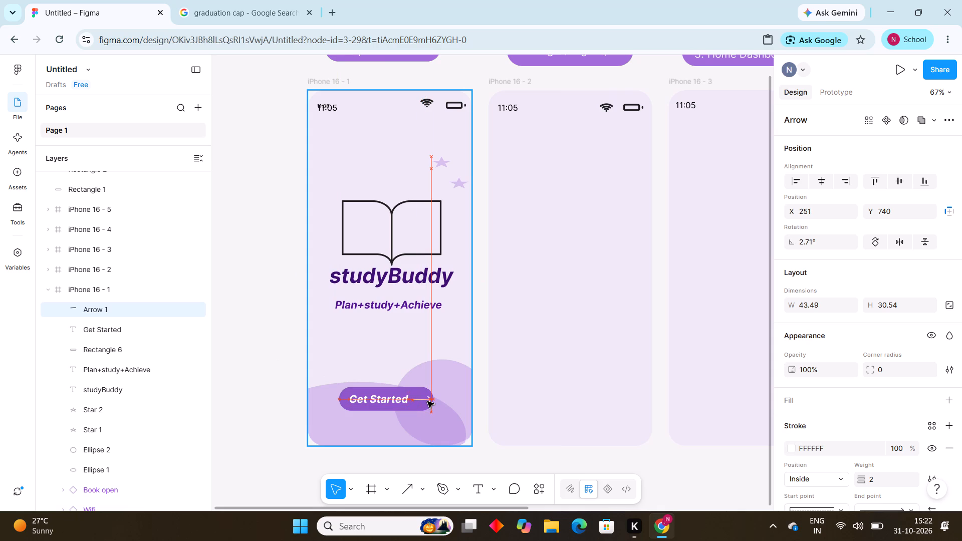
drag(427, 401, 425, 401)
click(253, 315)
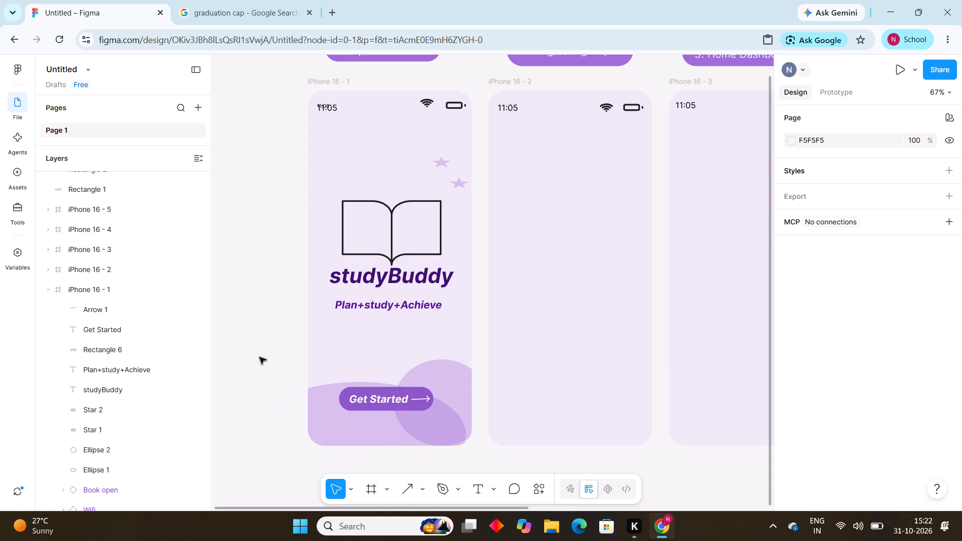
Insert the Heart icon from the Simple Design System and place it beside the book icon on the first screen.
key(shift+i)
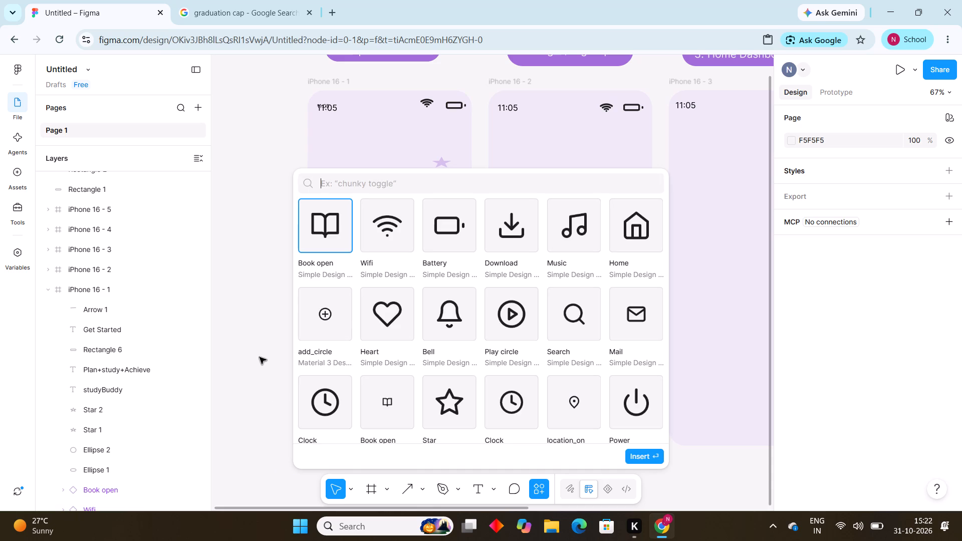
click(395, 312)
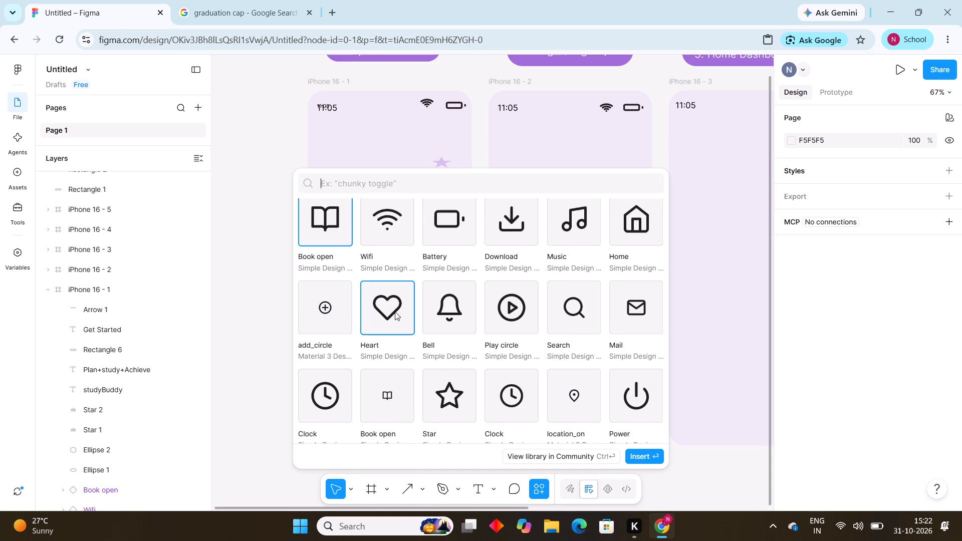
click(646, 459)
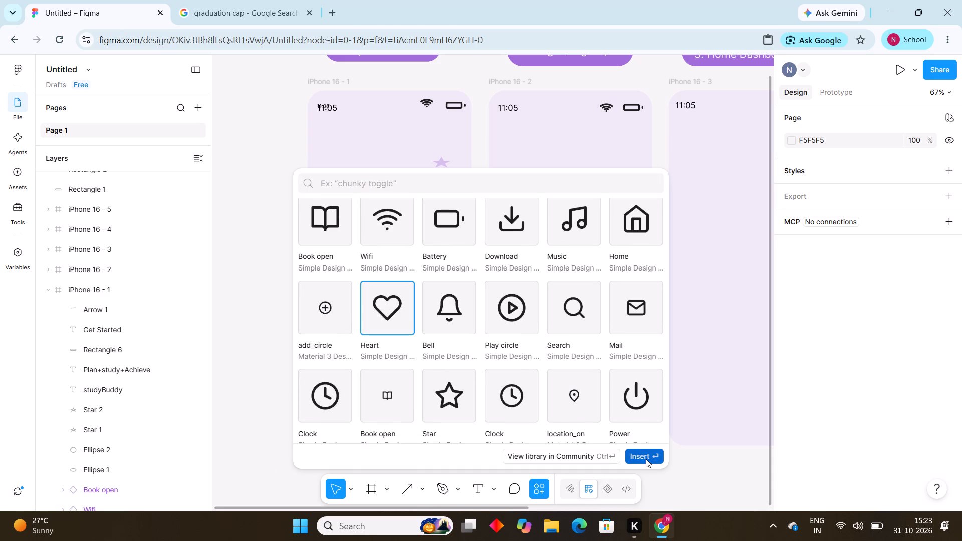
drag(491, 289, 459, 262)
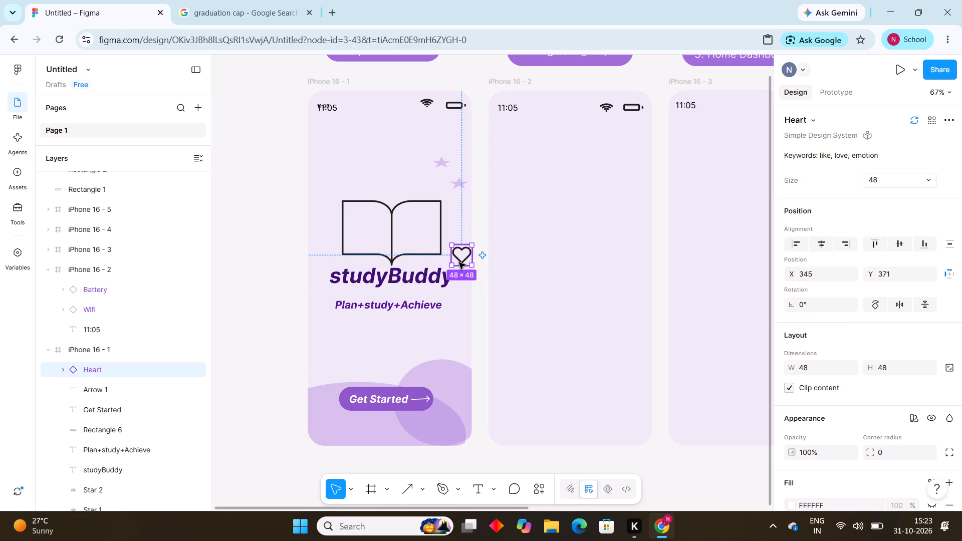
drag(454, 260, 451, 255)
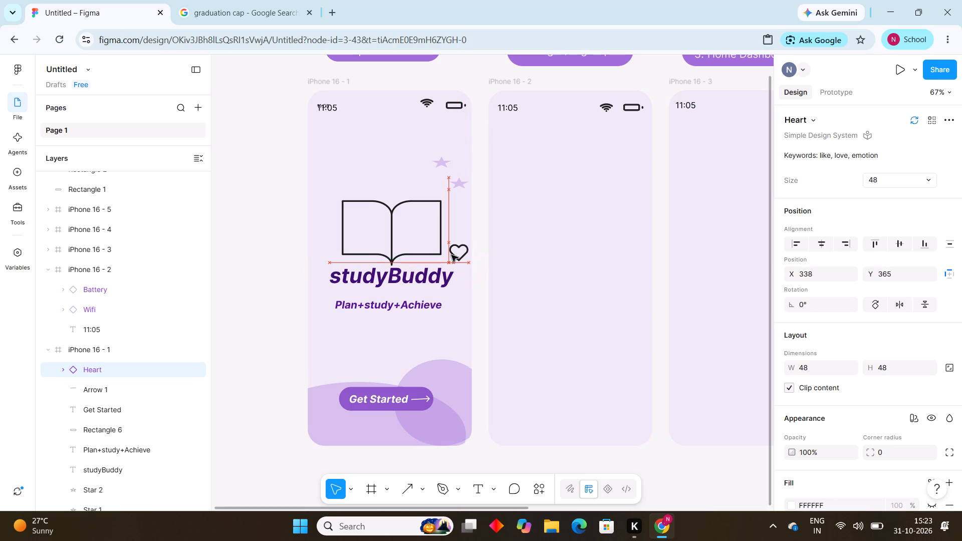
drag(451, 255, 451, 255)
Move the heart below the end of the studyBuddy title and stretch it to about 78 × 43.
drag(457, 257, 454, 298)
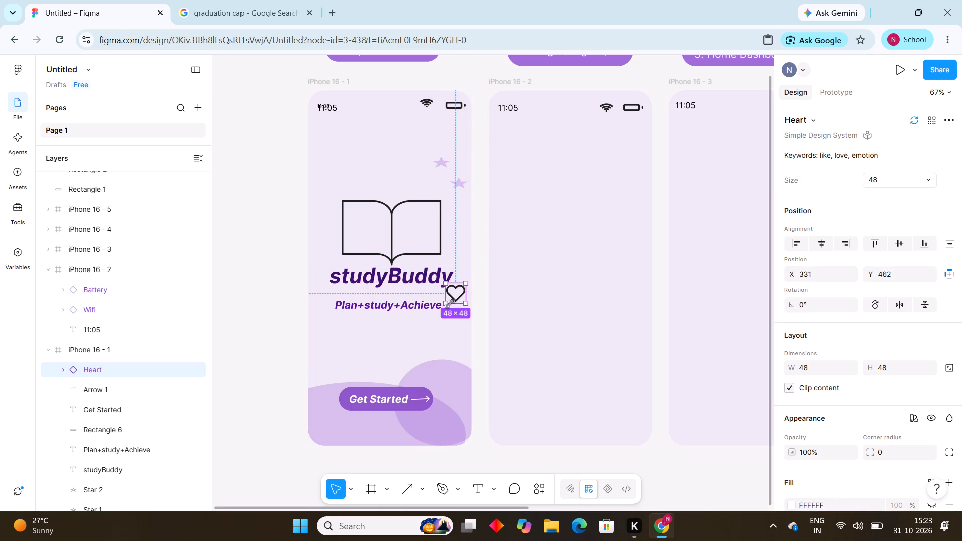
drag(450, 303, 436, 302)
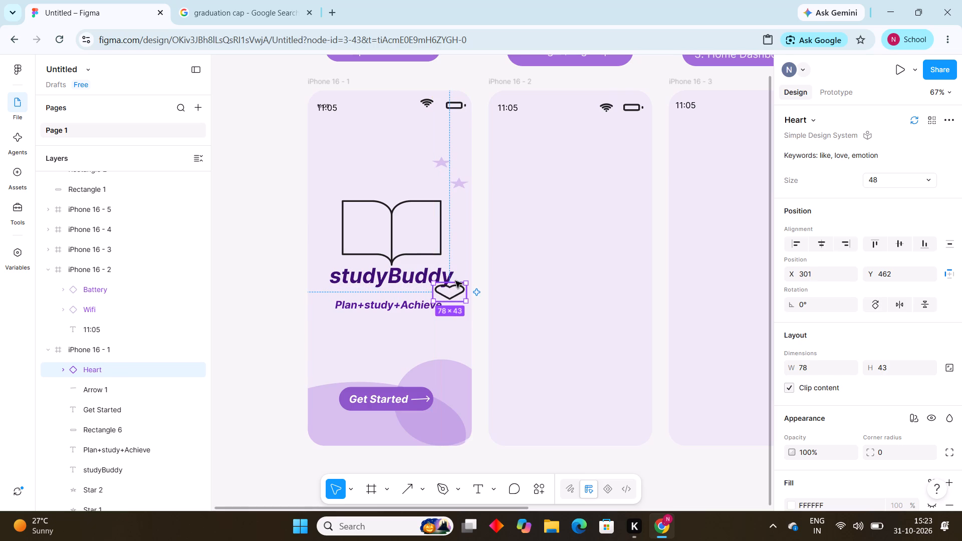
Nudge the studyBuddy title to about X 47, Y 406 and resize its text box to about 316 × 47.
click(452, 277)
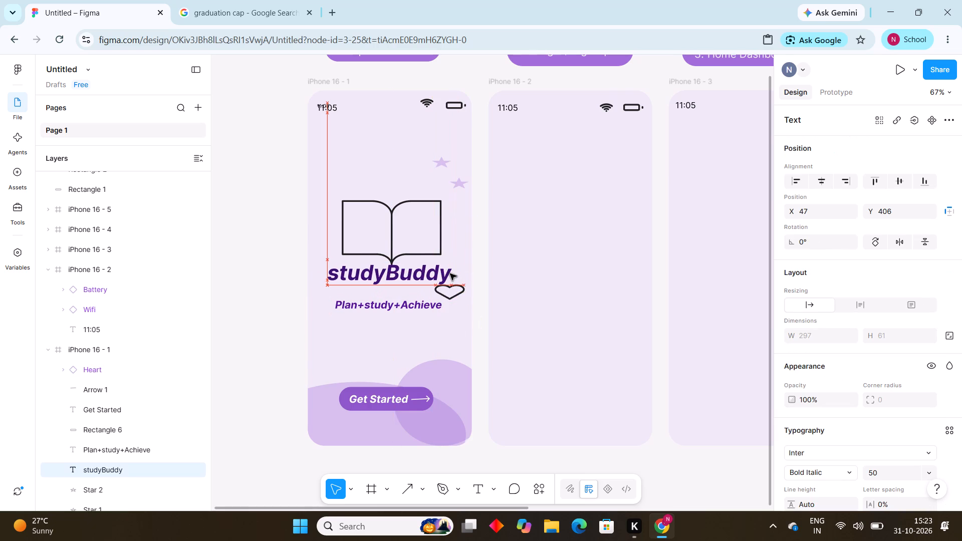
drag(455, 285, 460, 280)
Move the heart out of the first screen's frame to about X -128, Y 426.
drag(460, 291, 284, 274)
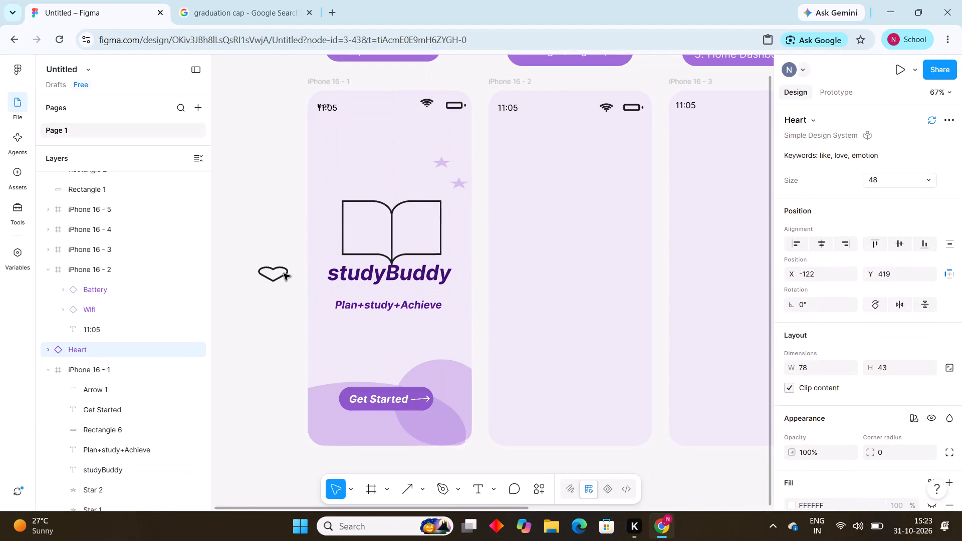
drag(284, 274, 281, 279)
Move the studyBuddy title down to about X 52, Y 425, just above the tagline.
drag(377, 277, 377, 279)
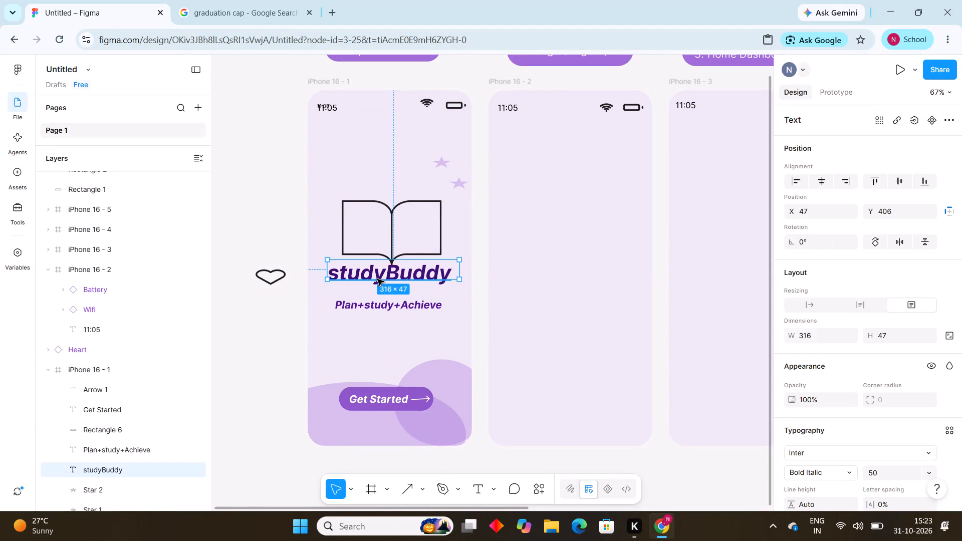
drag(377, 279, 380, 284)
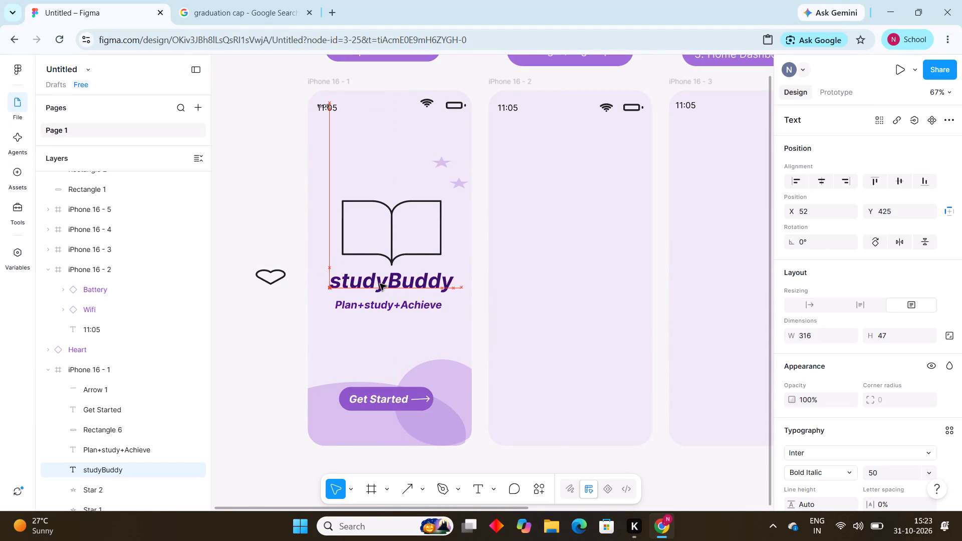
drag(380, 284, 380, 284)
Resize the heart icon outside the frame to about 75 × 63.
click(276, 274)
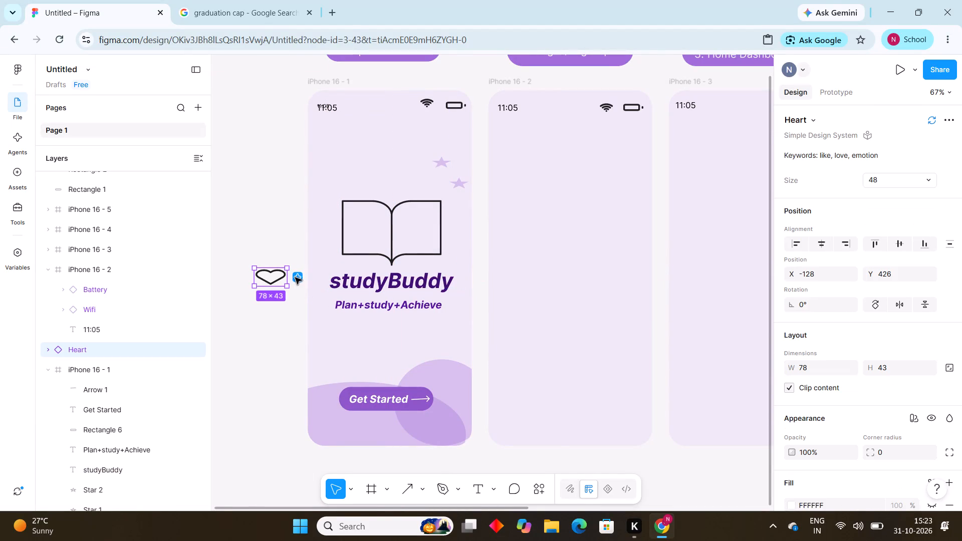
drag(286, 284, 281, 286)
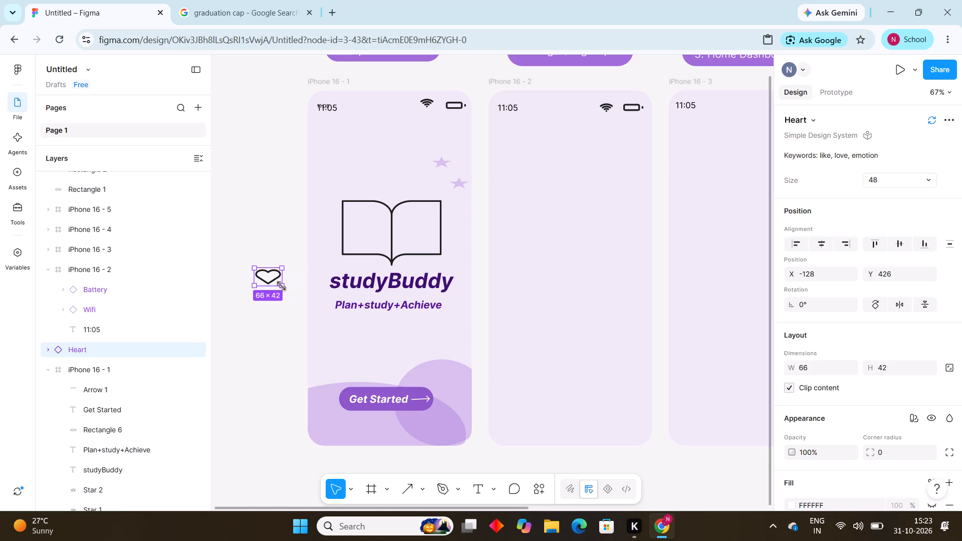
drag(281, 286, 286, 294)
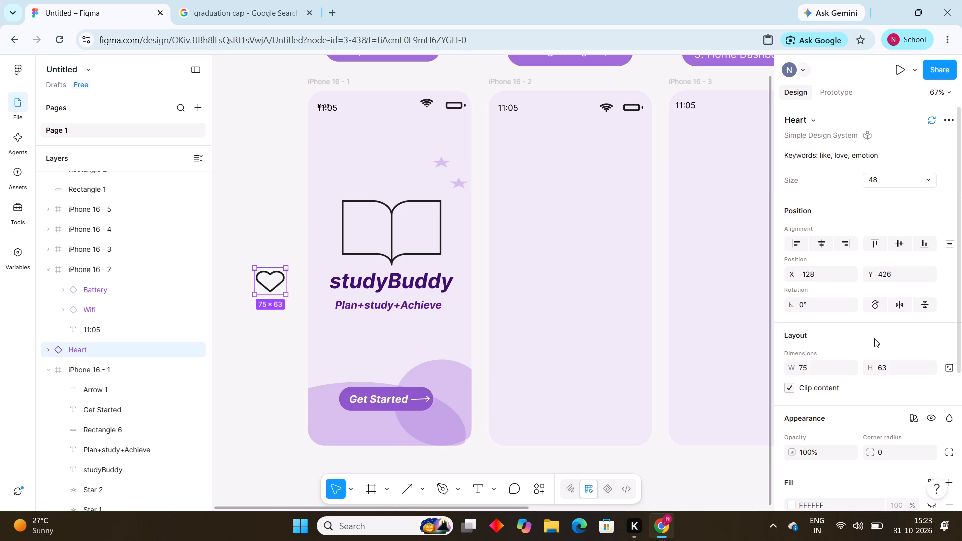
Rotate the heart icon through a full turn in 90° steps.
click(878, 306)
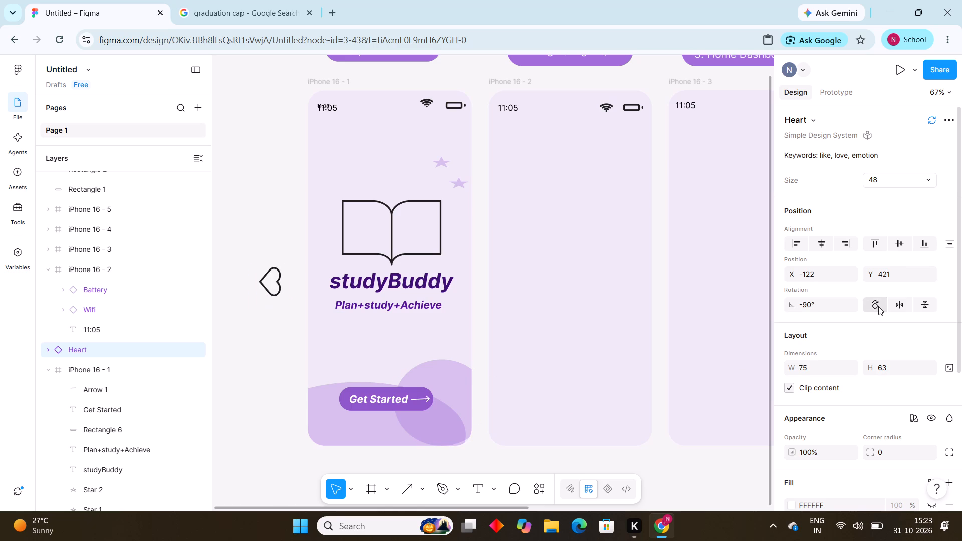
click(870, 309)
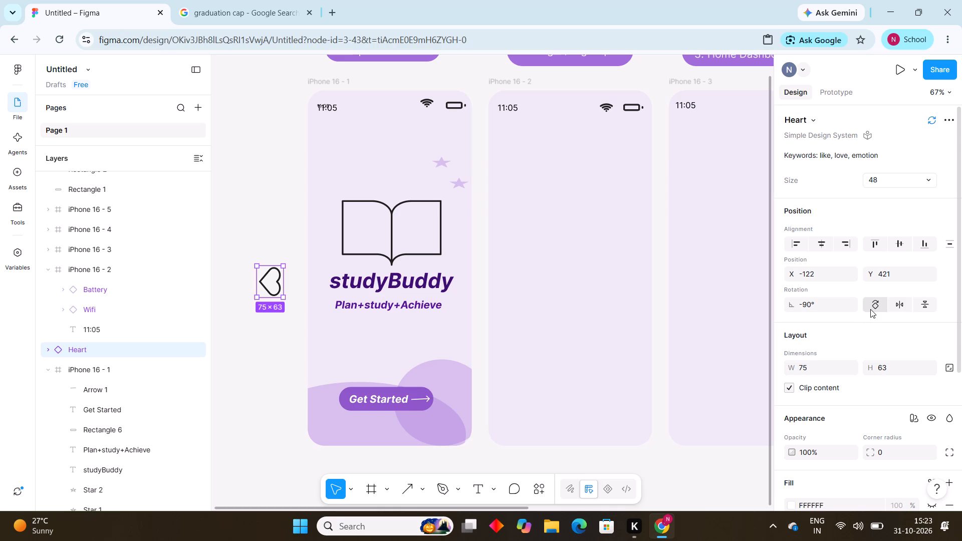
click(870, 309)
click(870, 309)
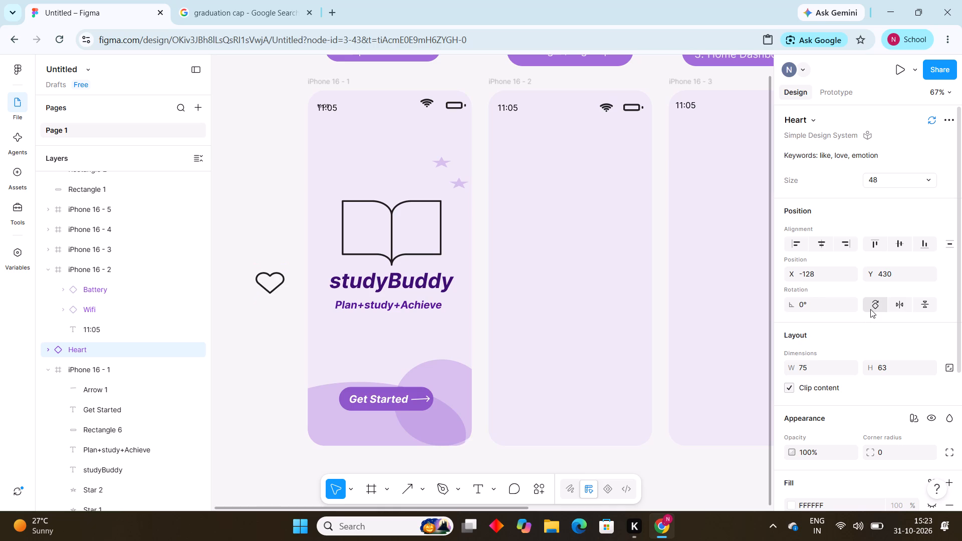
Flip the heart icon horizontally, and try flipping it vertically several times, ending with it upright.
click(901, 307)
click(929, 304)
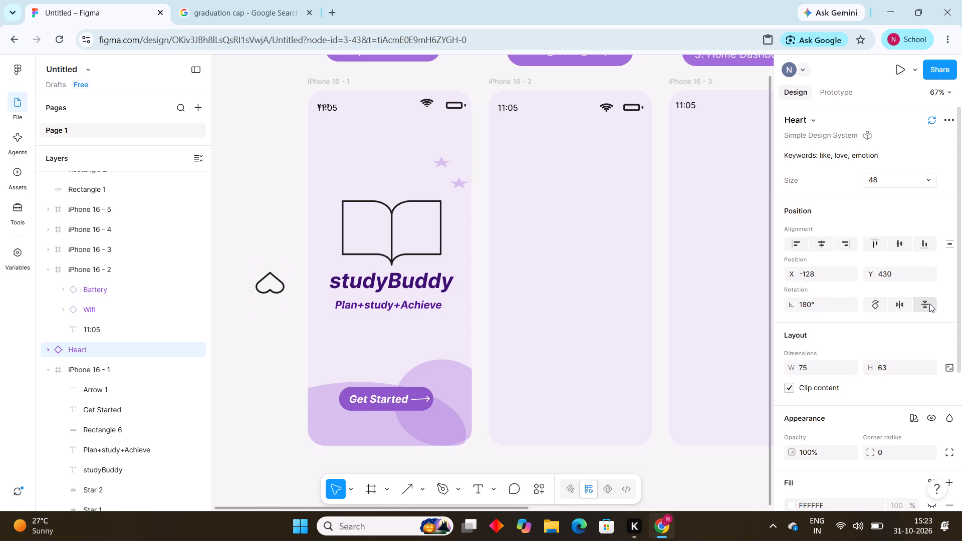
click(929, 304)
click(929, 304)
click(929, 304)
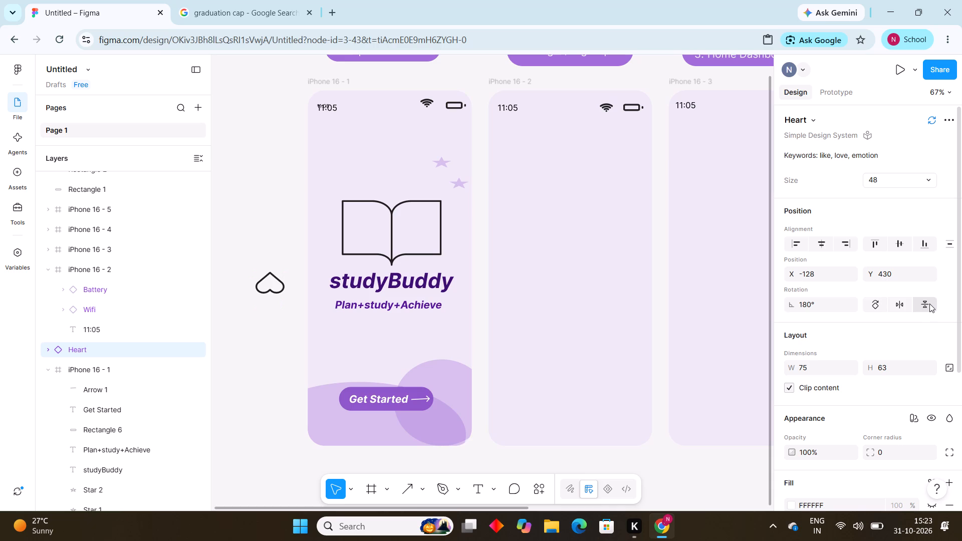
click(929, 304)
click(929, 304)
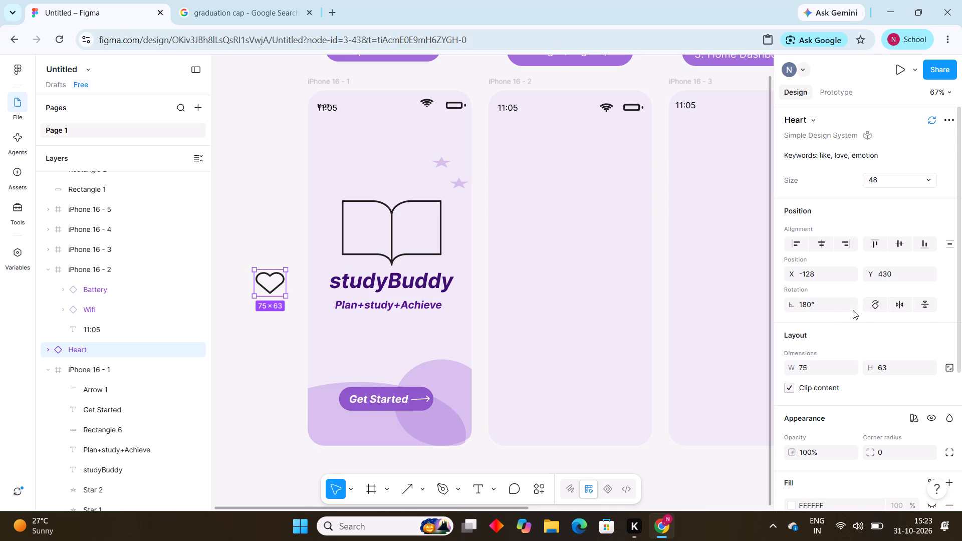
Set the heart icon's rotation to 30°.
click(829, 305)
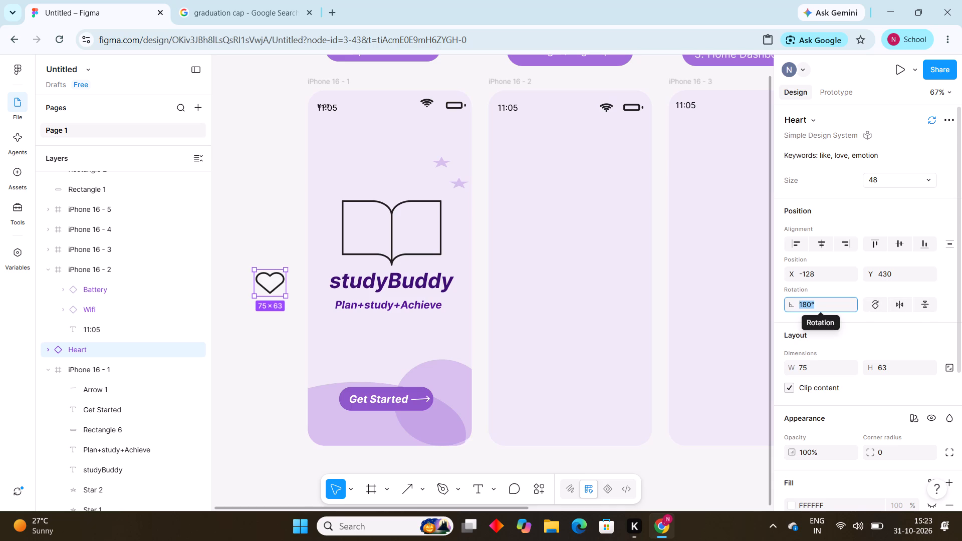
key(BackSpace)
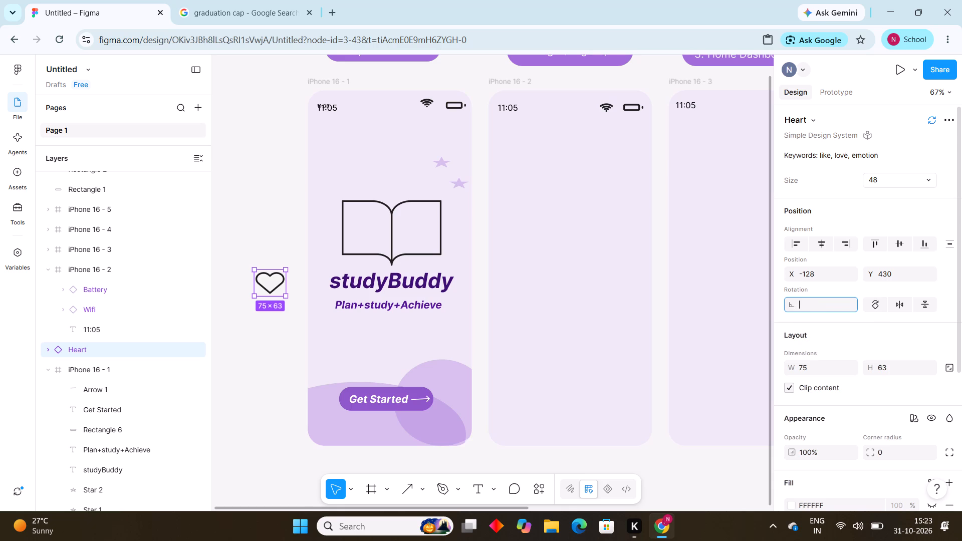
text(30)
key(Return)
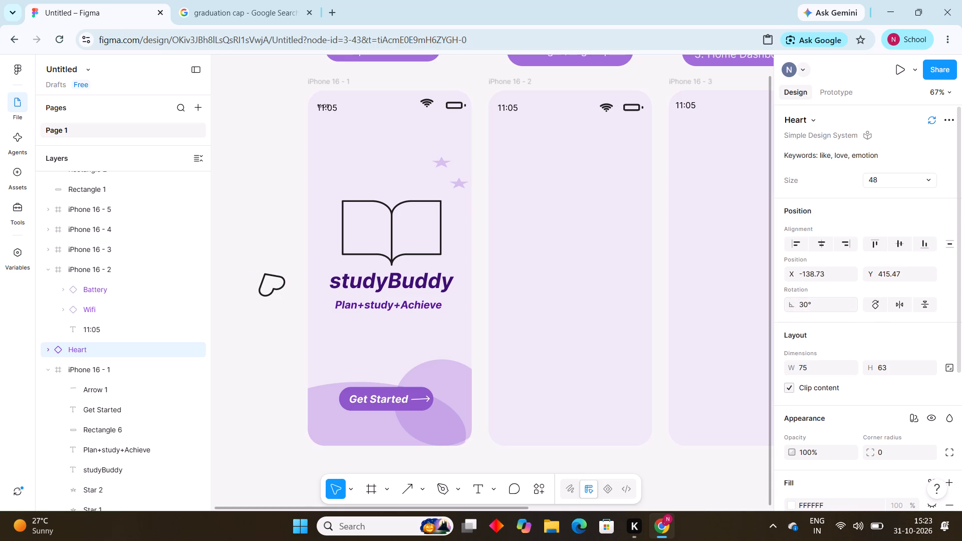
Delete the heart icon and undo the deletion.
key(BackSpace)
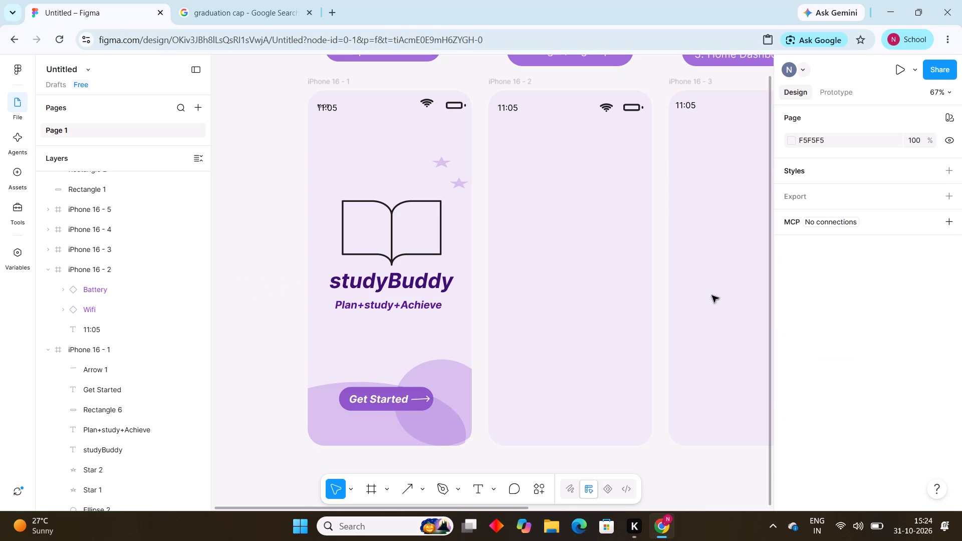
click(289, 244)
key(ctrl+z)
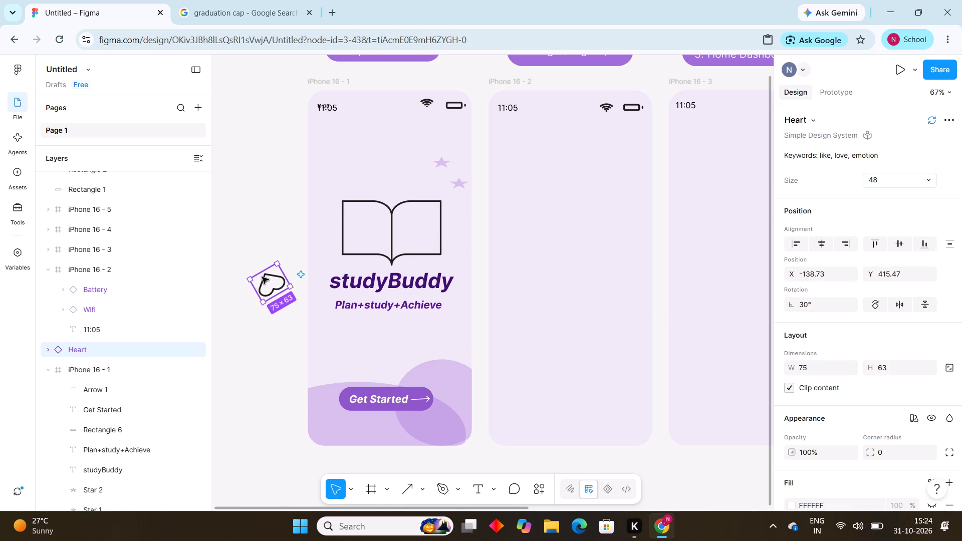
Reduce the heart icon's height to about 57, try a 90° rotation, and set its rotation to 150°.
drag(258, 272, 259, 277)
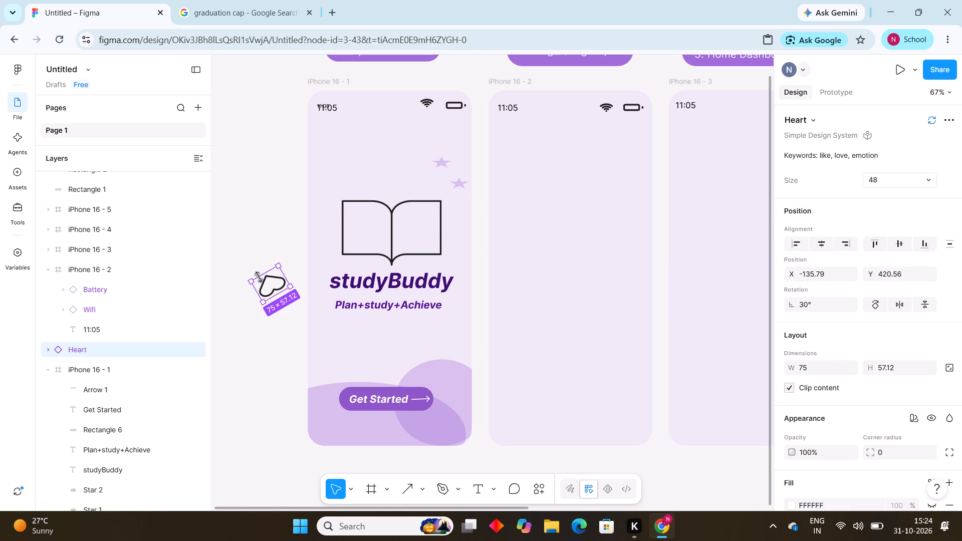
click(820, 305)
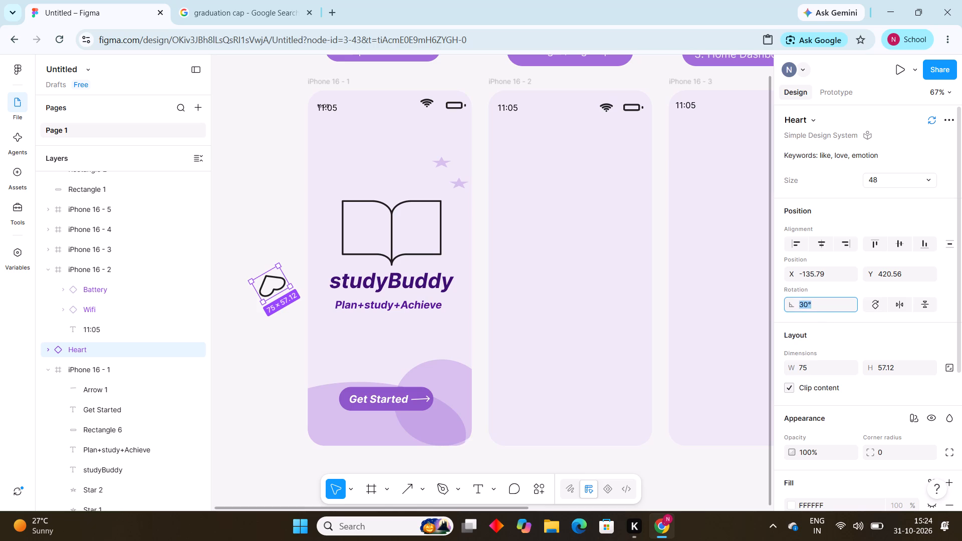
key(BackSpace)
text(90)
key(Return)
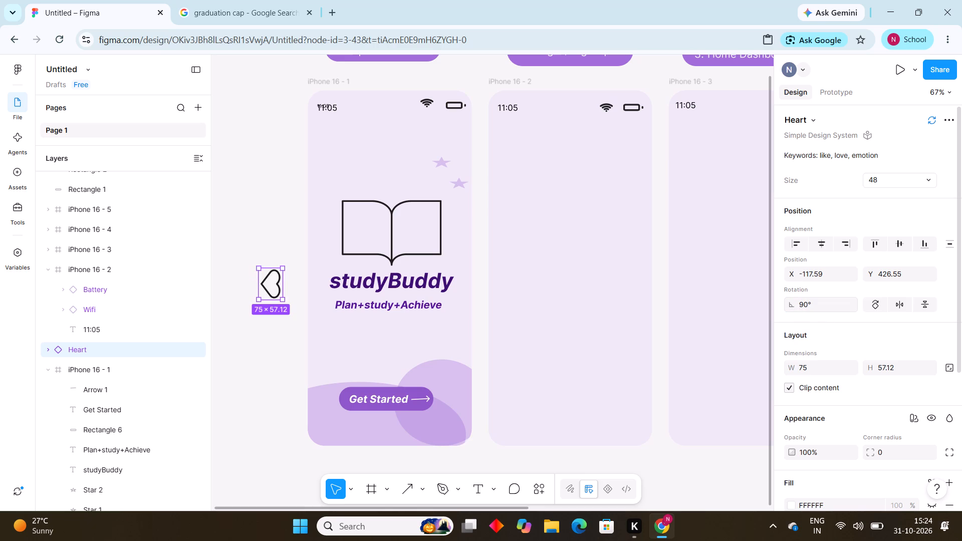
click(825, 306)
key(BackSpace)
text(150)
key(Return)
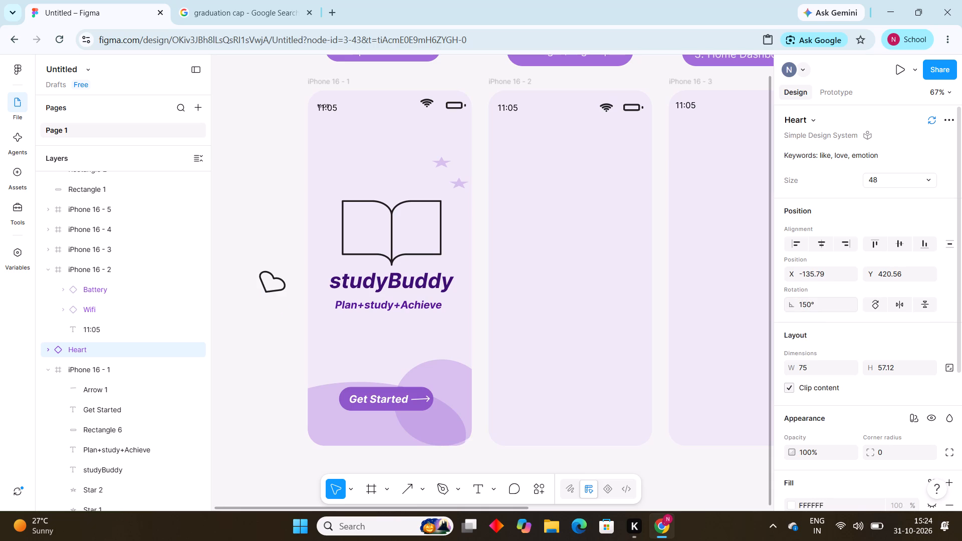
Move the heart icon into the iPhone 16 - 1 frame, beside the end of the Plan+study+Achieve tagline.
drag(277, 288, 399, 278)
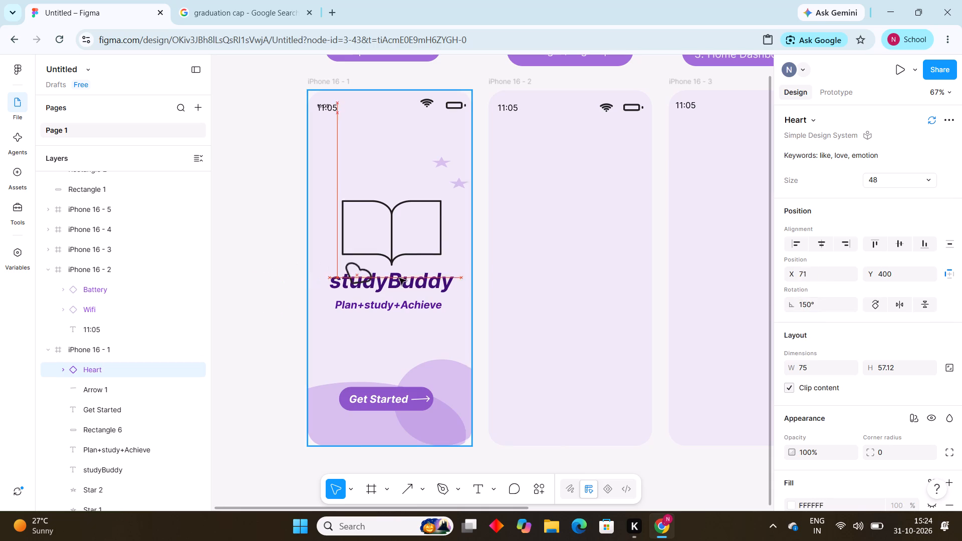
drag(399, 278, 464, 265)
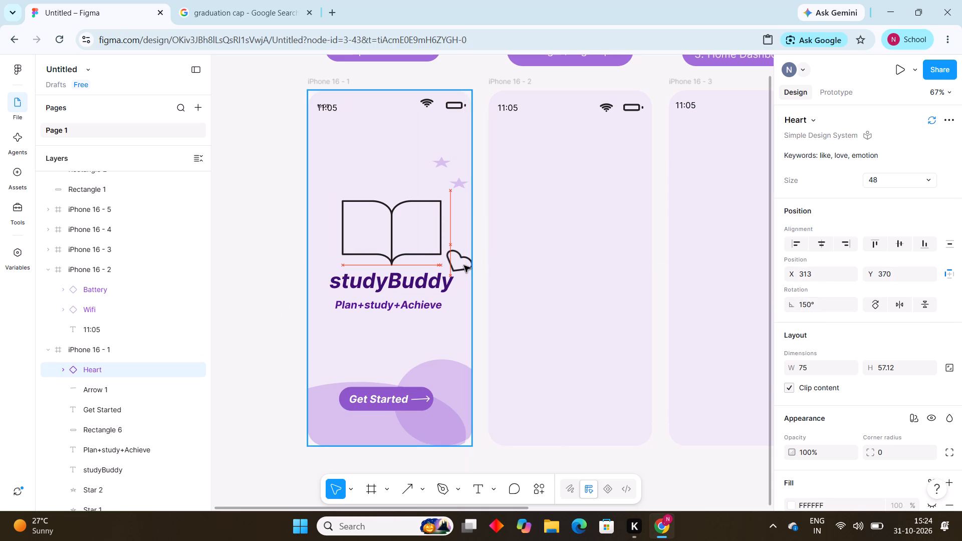
drag(464, 265, 461, 305)
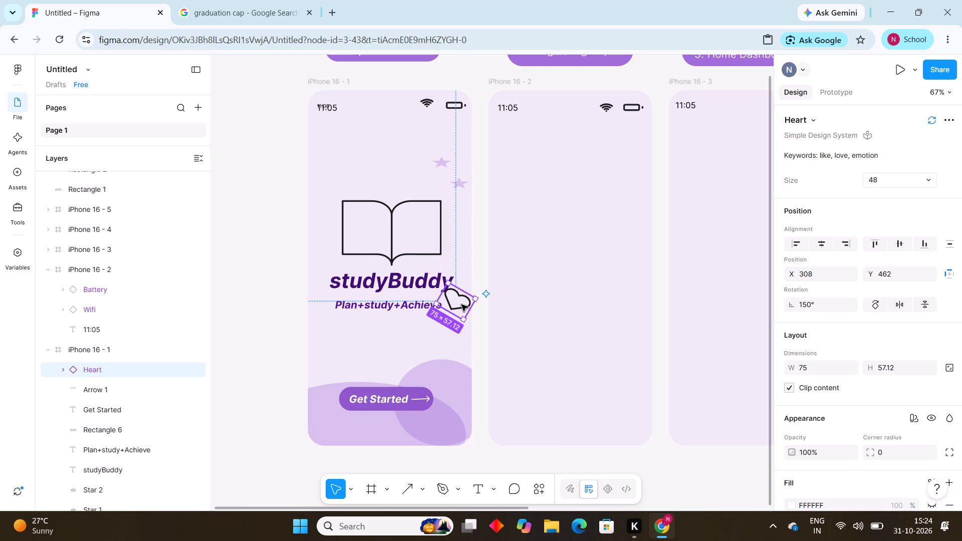
Shrink the heart icon to about 38 × 43 and place it right after the tagline at X 318, Y 478.
drag(441, 293, 448, 297)
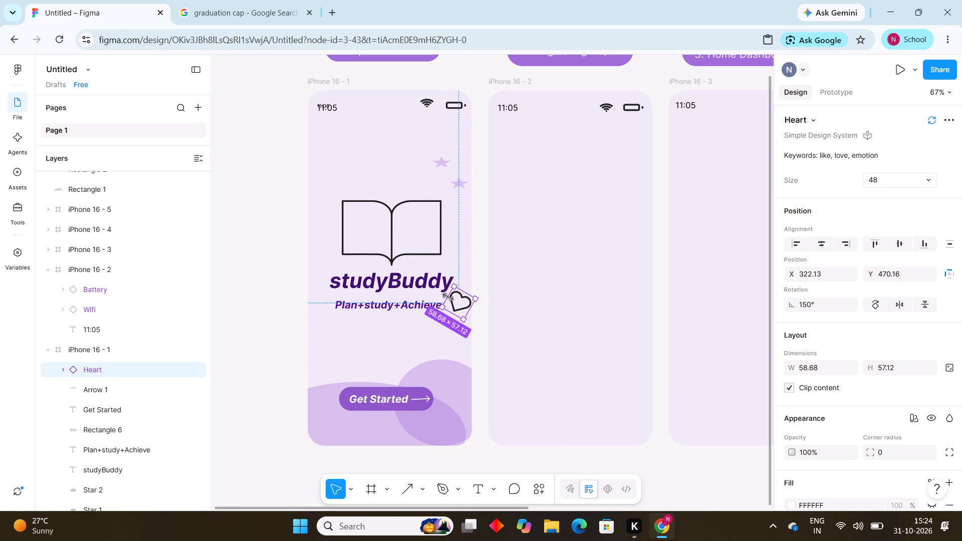
drag(448, 297, 448, 298)
drag(471, 305, 465, 300)
drag(445, 311, 453, 303)
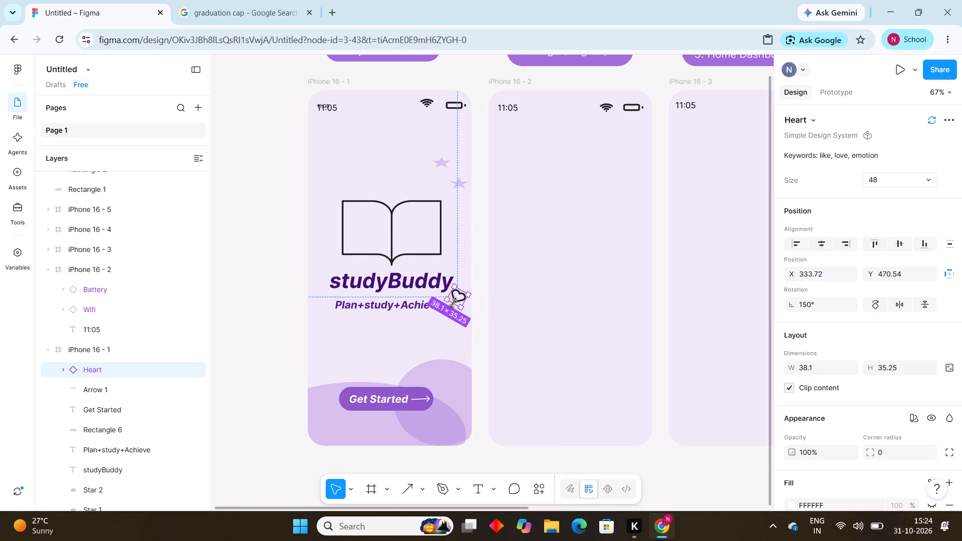
drag(453, 303, 452, 306)
drag(454, 304, 450, 306)
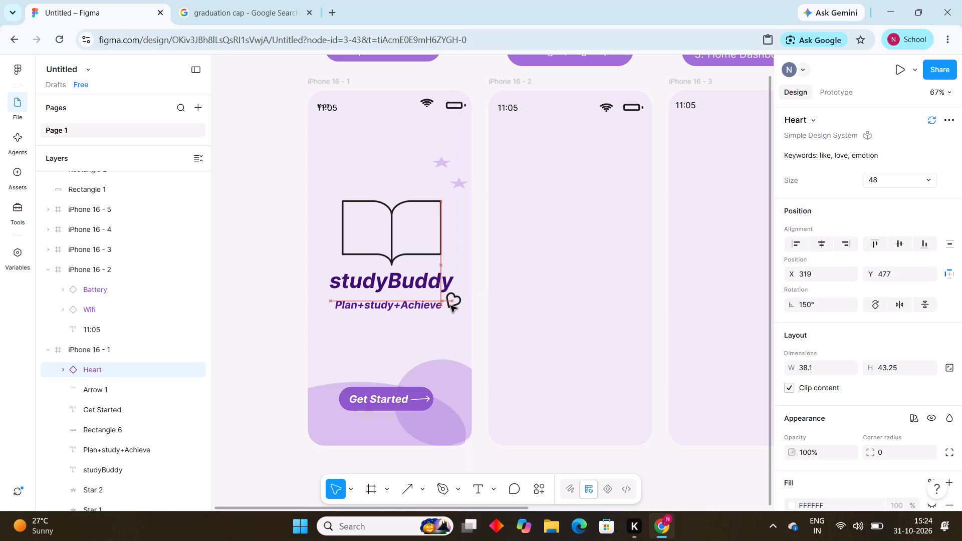
drag(450, 306, 449, 308)
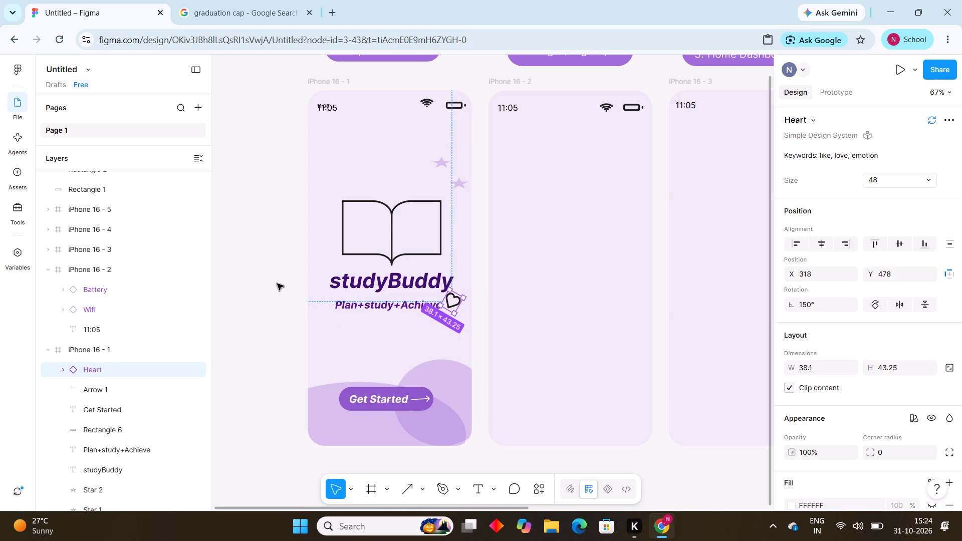
click(277, 284)
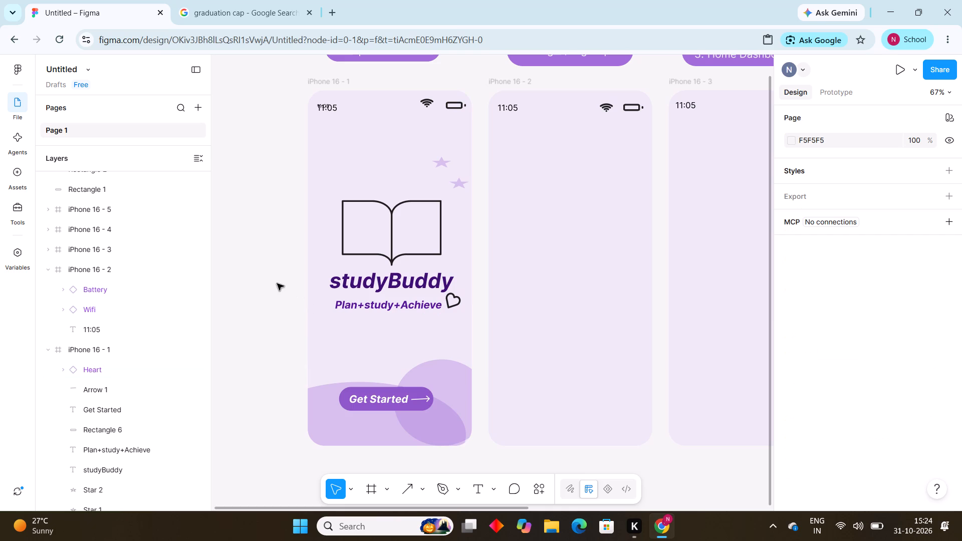
scroll(277, 284, up, 1)
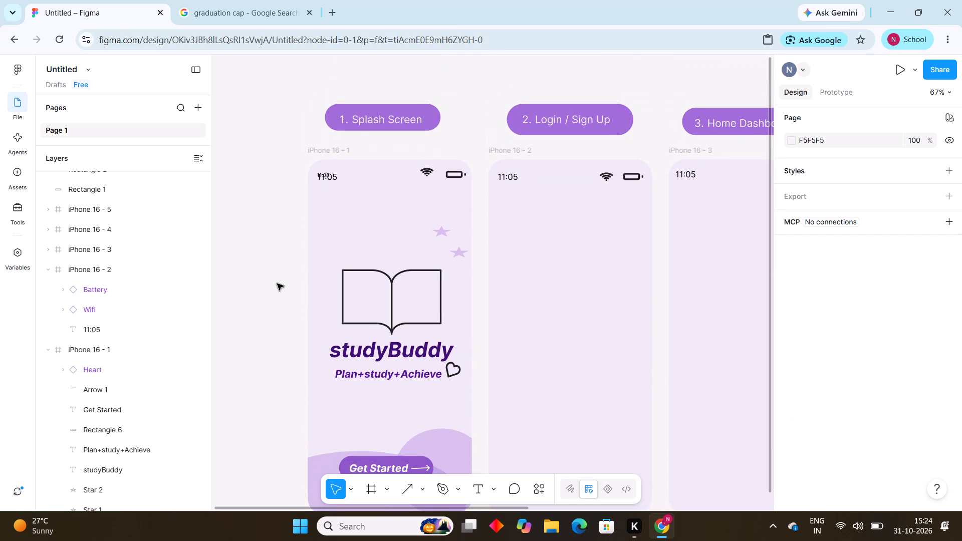